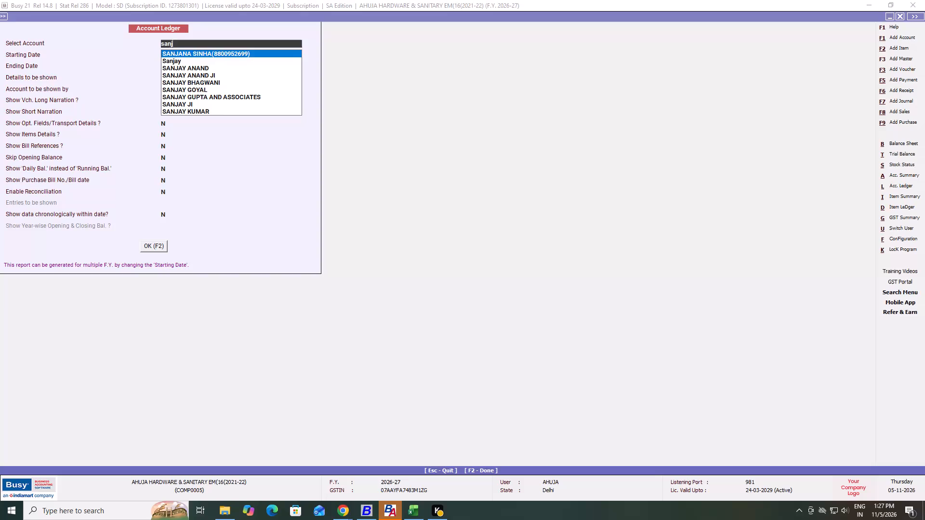
Generate the account ledger for the customer with the surname Goyal, keeping the default date range, and go to its last entries.
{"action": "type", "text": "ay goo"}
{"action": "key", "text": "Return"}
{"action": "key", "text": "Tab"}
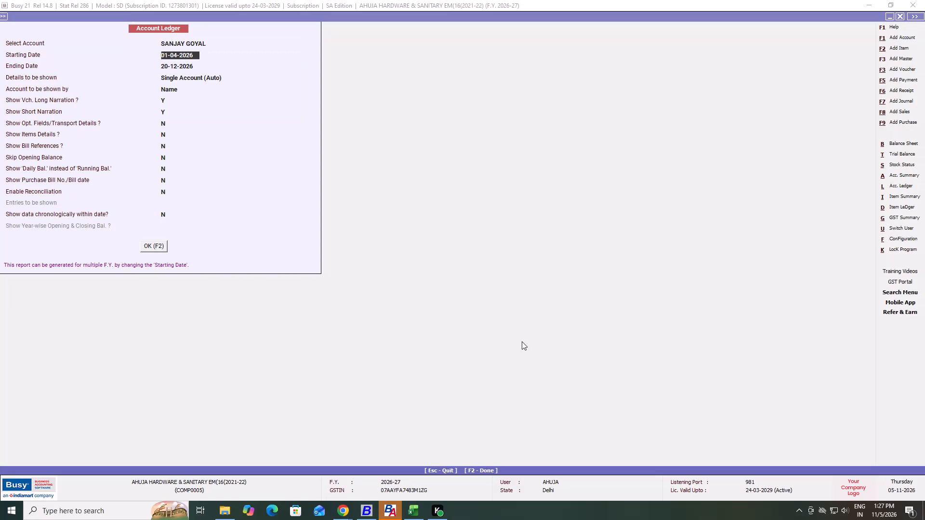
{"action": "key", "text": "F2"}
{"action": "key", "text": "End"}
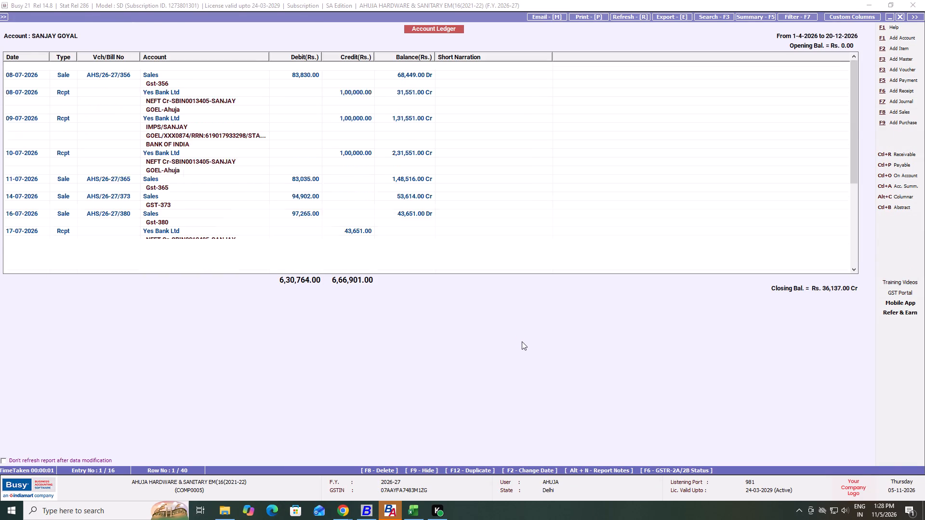
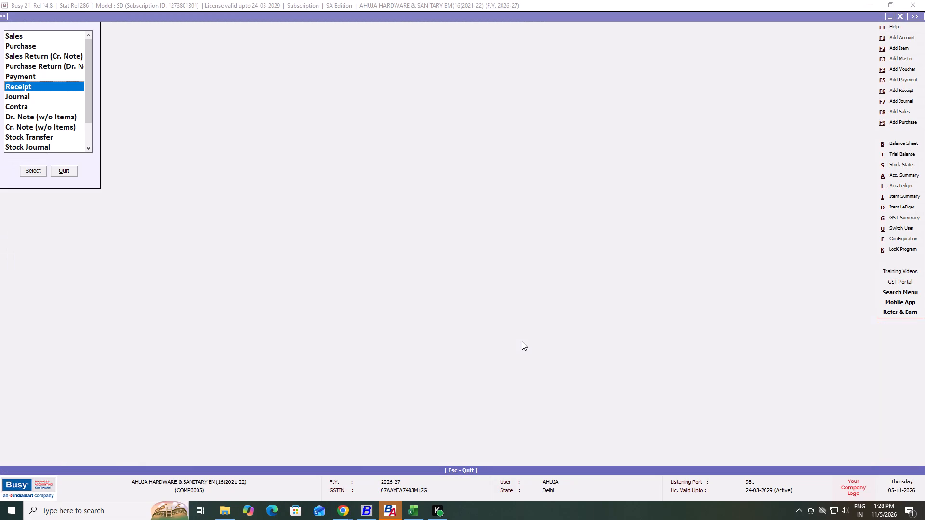
Start a receipt voucher in the GST series dated 25-10-2026, with GST nature Not Applicable.
{"action": "key", "text": "Return"}
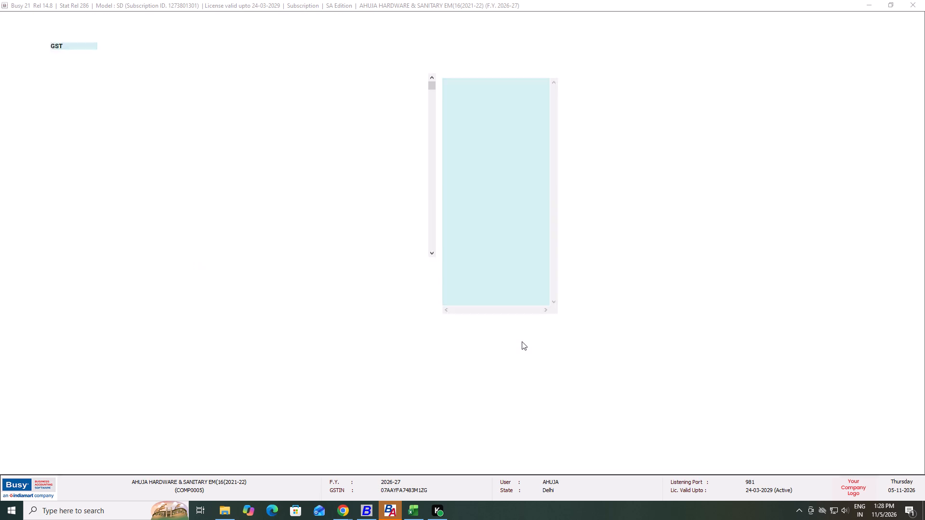
{"action": "key", "text": "Return"}
{"action": "key", "text": "Tab"}
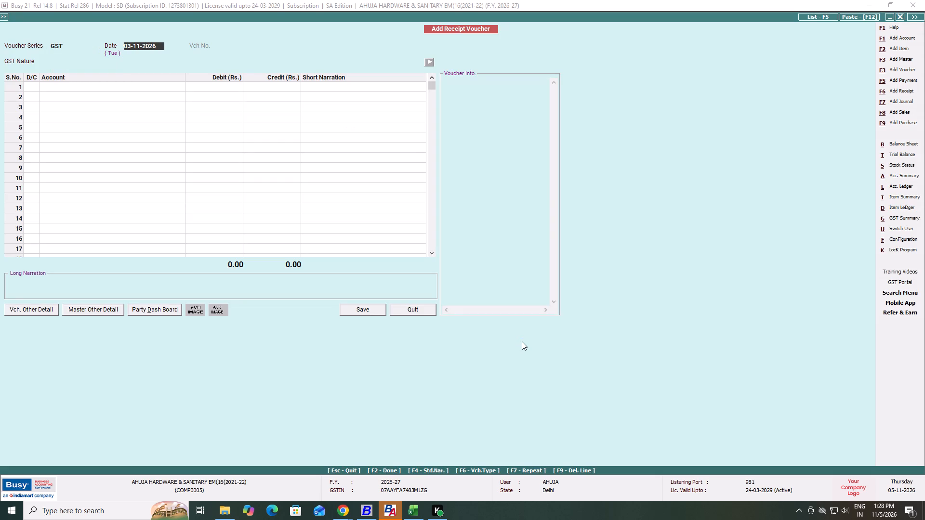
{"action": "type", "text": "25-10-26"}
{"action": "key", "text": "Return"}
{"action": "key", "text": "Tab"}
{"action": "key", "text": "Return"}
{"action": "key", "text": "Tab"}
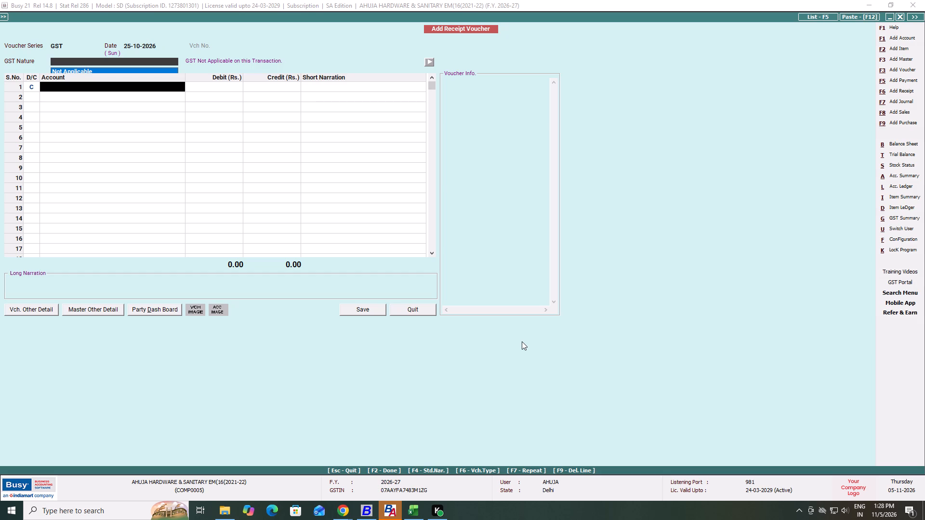
Credit 34,000 to the account of the customer with the surname Goyal, with the bill reference kept on account.
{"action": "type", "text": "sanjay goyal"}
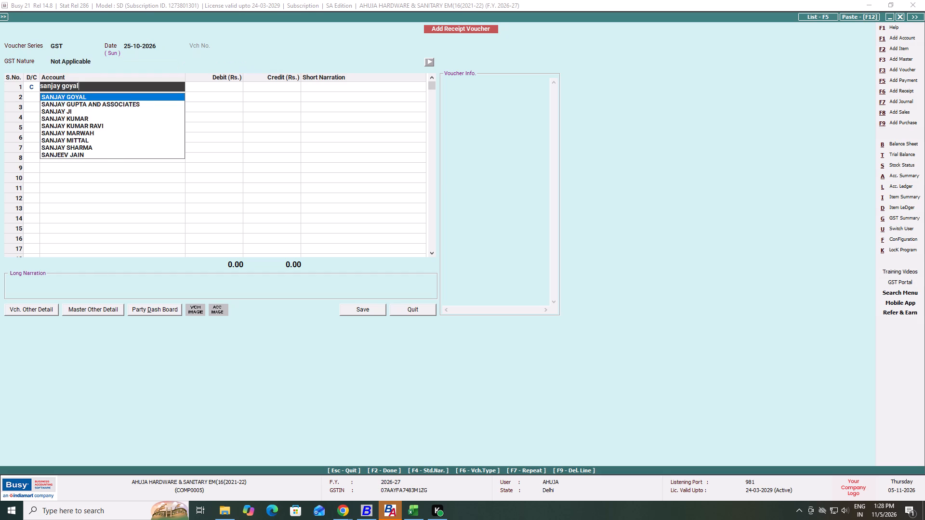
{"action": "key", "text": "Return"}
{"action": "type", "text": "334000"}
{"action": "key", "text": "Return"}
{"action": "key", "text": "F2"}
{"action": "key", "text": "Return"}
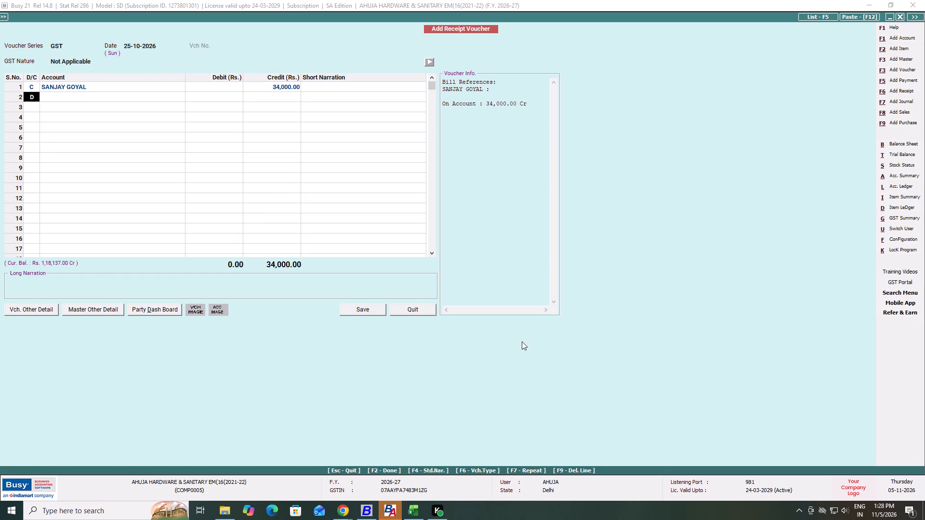
Add a debit line of 34,000 to Yes Bank Ltd and finish the account entries.
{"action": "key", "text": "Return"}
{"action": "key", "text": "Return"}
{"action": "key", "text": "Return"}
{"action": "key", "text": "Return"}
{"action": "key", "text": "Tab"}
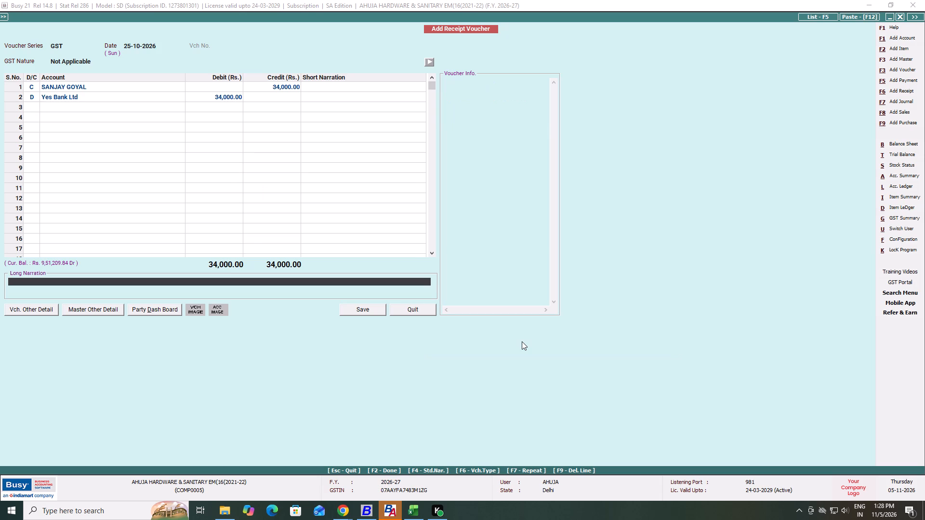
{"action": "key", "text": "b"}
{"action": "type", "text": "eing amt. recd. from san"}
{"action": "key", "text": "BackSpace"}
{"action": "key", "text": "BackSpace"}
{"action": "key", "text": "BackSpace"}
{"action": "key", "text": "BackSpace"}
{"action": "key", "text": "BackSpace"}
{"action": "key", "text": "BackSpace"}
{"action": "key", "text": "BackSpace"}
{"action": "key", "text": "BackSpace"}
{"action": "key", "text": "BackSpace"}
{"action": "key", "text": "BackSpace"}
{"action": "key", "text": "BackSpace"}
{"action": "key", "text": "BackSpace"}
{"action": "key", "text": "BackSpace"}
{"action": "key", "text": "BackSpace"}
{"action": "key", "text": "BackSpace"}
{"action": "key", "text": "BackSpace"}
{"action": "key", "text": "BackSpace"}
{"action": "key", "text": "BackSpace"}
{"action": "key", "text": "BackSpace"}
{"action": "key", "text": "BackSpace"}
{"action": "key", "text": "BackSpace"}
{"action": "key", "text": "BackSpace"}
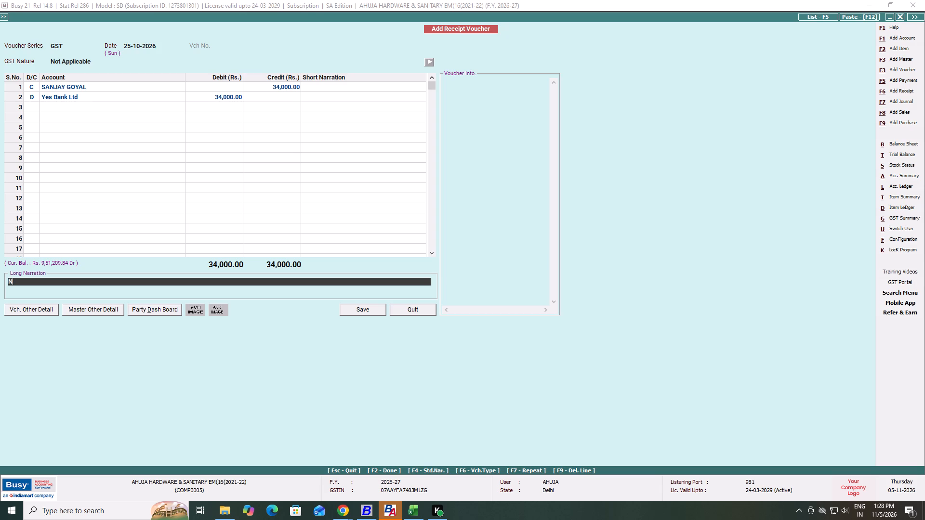
Enter NEFT as the long narration and save the receipt voucher.
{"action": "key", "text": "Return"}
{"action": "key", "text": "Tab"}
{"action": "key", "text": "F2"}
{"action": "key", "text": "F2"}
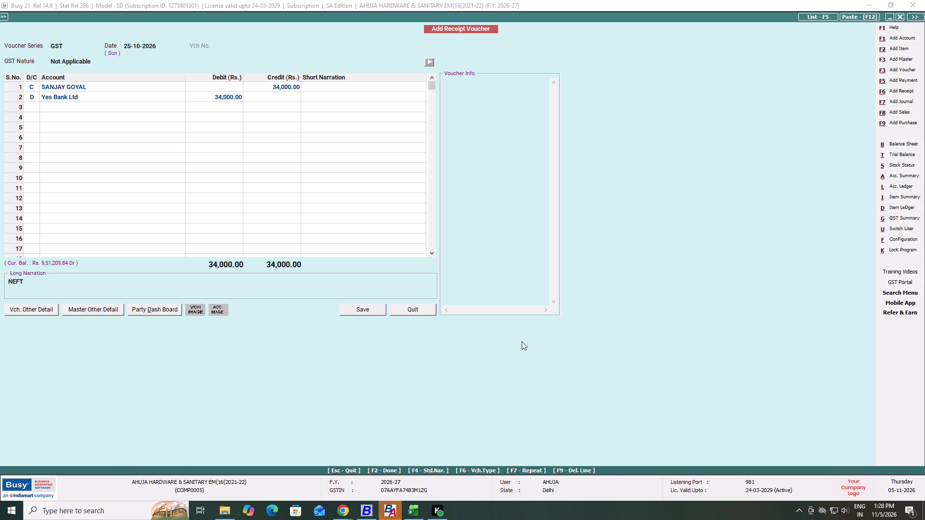
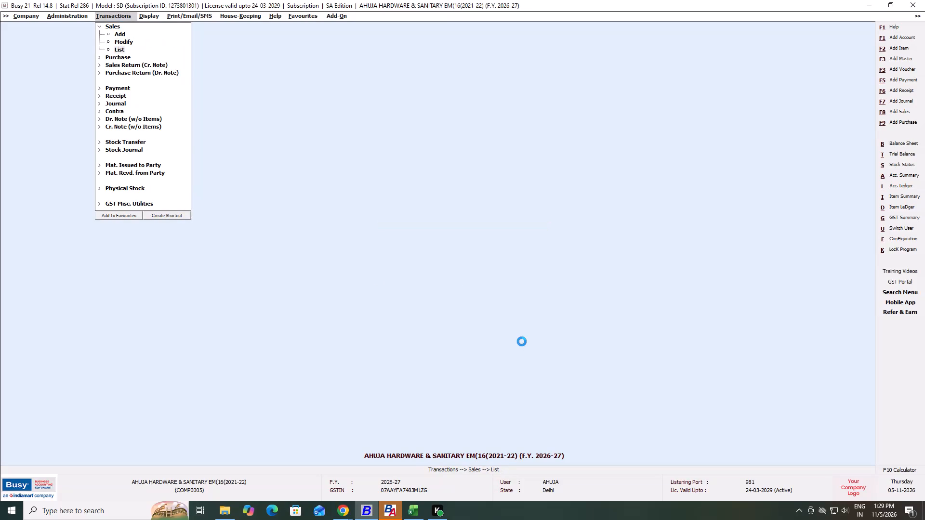
Generate the list of sales vouchers for all series from 01-10-2026 to 31-10-2026 and go to its last entry.
{"action": "key", "text": "Return"}
{"action": "key", "text": "Tab"}
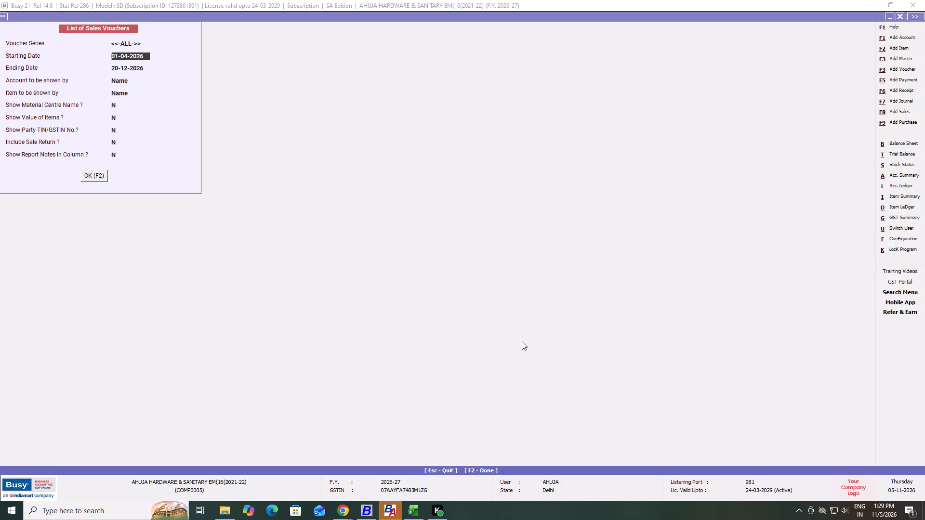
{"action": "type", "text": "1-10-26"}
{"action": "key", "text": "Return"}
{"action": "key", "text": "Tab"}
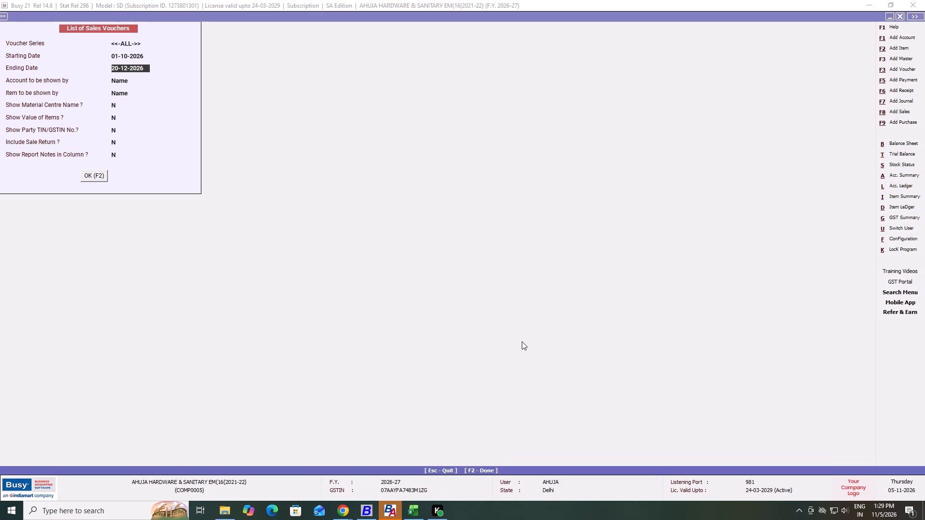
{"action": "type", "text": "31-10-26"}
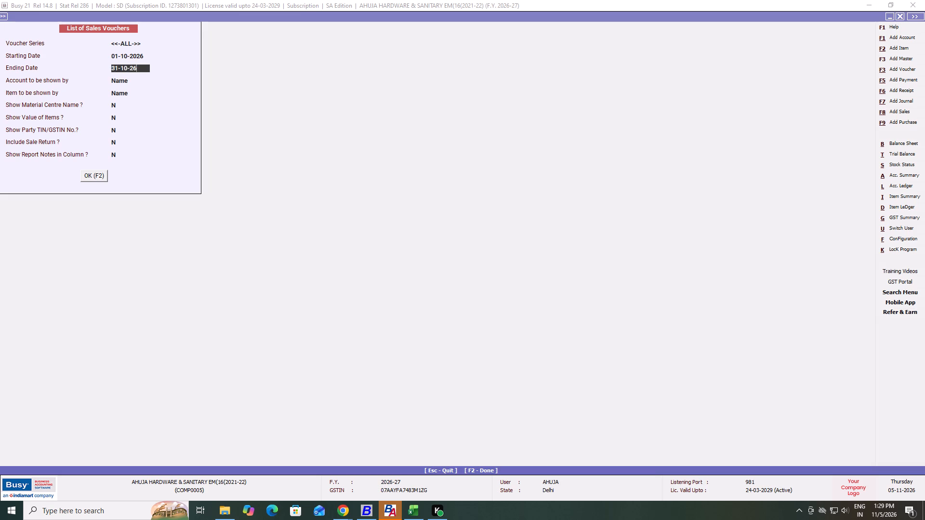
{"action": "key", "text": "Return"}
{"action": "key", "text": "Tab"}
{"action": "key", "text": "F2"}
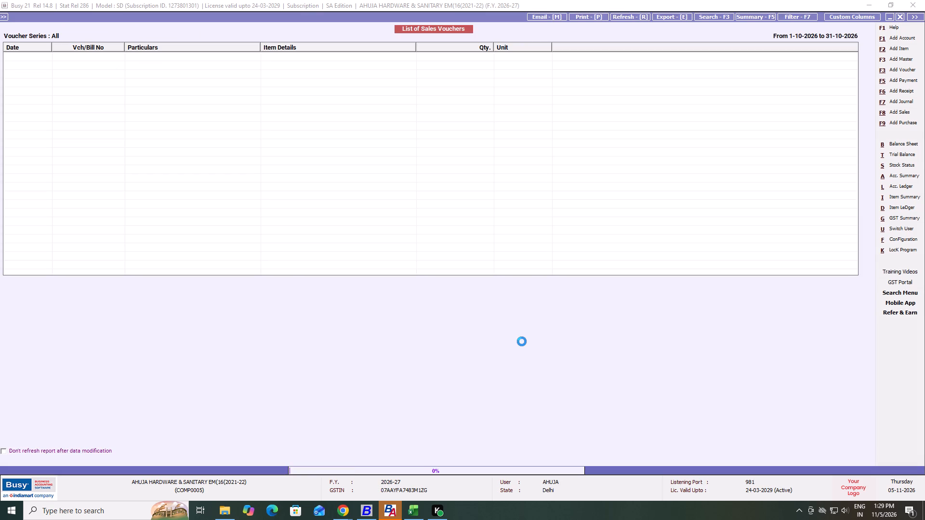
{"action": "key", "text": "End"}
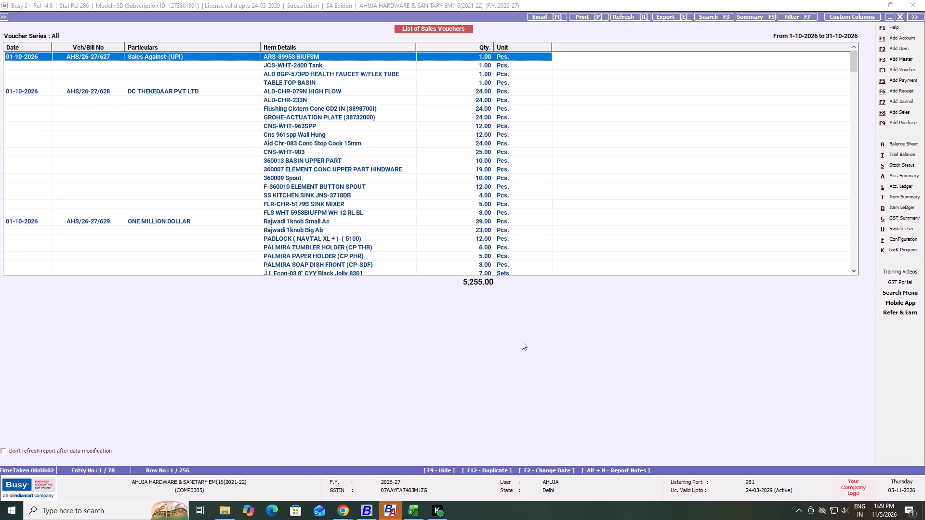
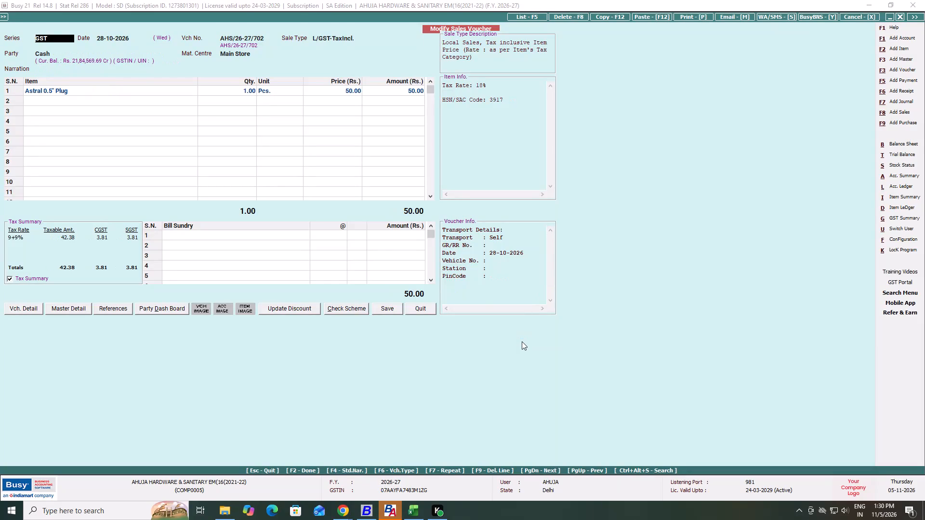
Review the GST sales vouchers one by one from AHS/26-27/702 forward through those dated 01-11-2026, examining party, items and amounts.
{"action": "key", "text": "Page_Down"}
{"action": "key", "text": "Page_Down"}
{"action": "key", "text": "Page_Down"}
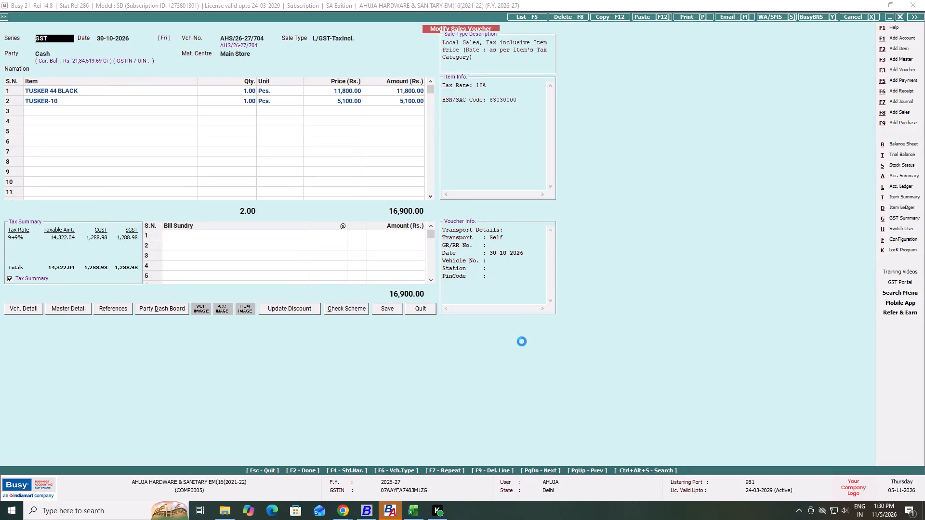
{"action": "key", "text": "Page_Down"}
{"action": "key", "text": "Page_Down"}
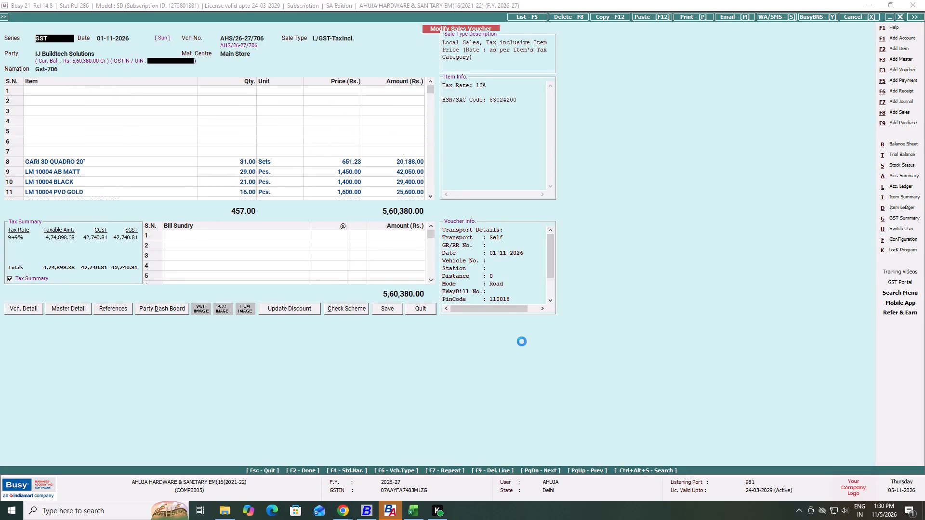
{"action": "key", "text": "Page_Down"}
{"action": "key", "text": "Page_Down"}
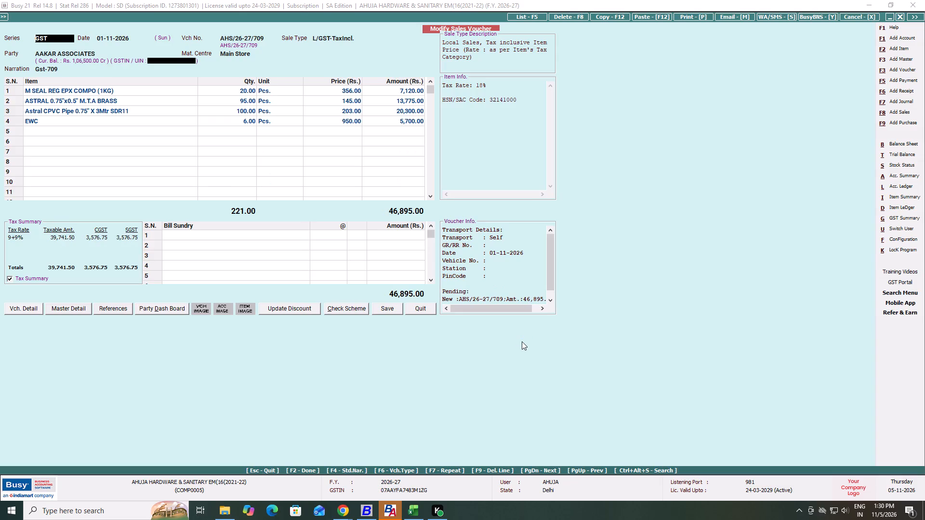
{"action": "key", "text": "Page_Down"}
Review the GST sales vouchers in reverse order from 01-11-2026 back to AHS/26-27/696 dated 24-10-2026, examining party, items and amounts.
{"action": "key", "text": "Page_Up"}
{"action": "key", "text": "Page_Up"}
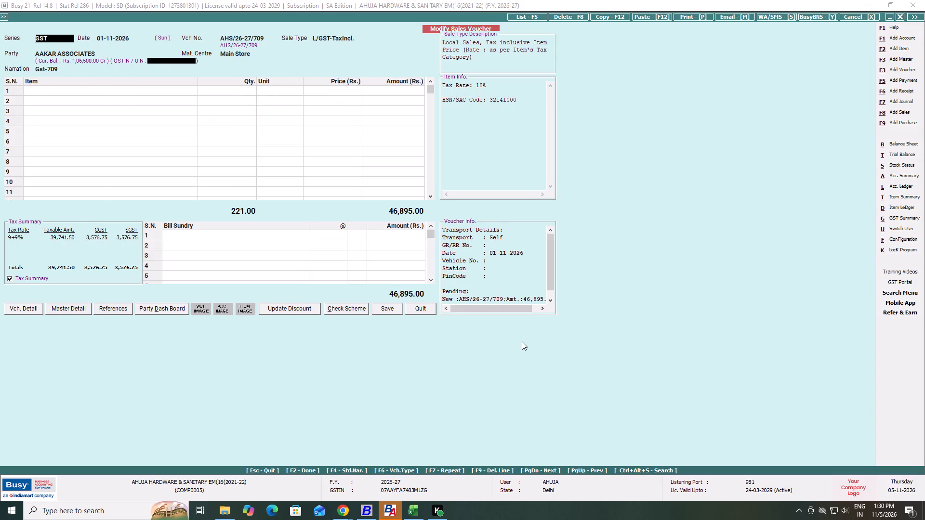
{"action": "key", "text": "Page_Up"}
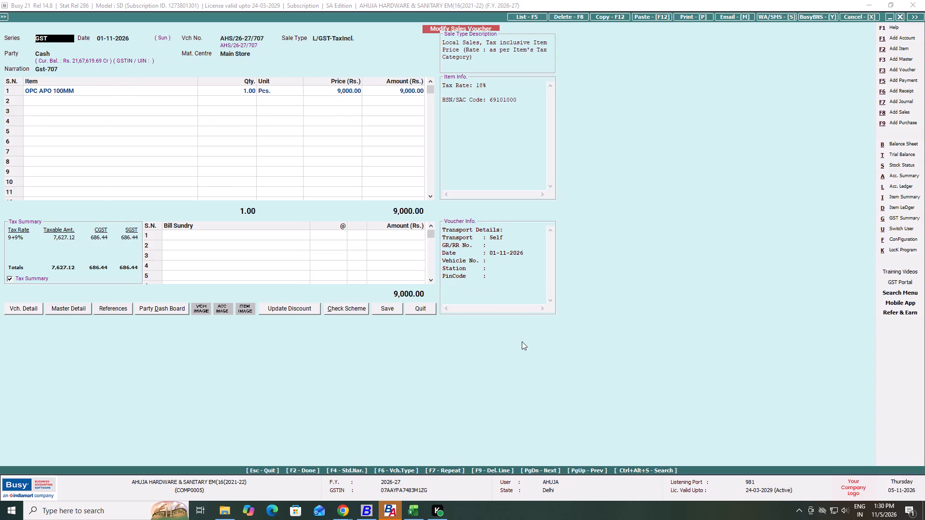
{"action": "key", "text": "Page_Up"}
{"action": "key", "text": "Page_Up"}
{"action": "key", "text": "Page_Up"}
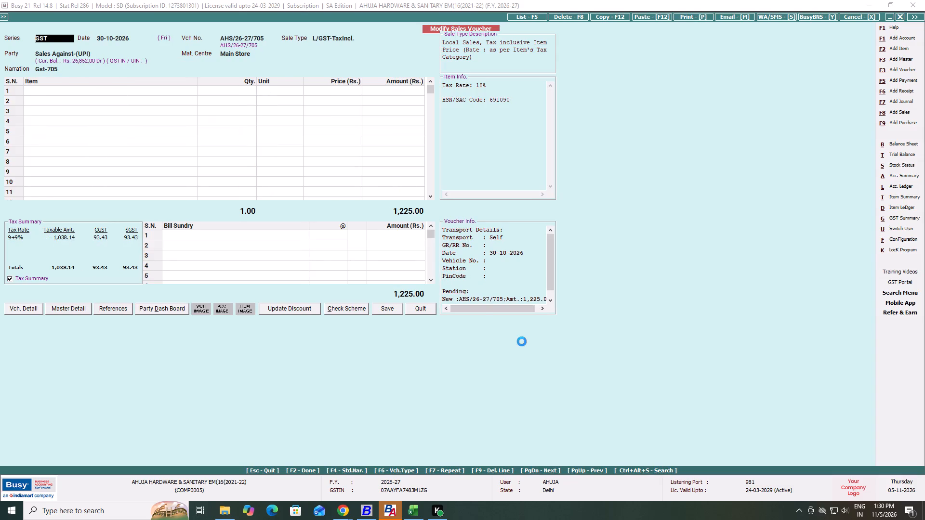
{"action": "key", "text": "Page_Up"}
{"action": "key", "text": "Page_Up"}
{"action": "key", "text": "Page_Up"}
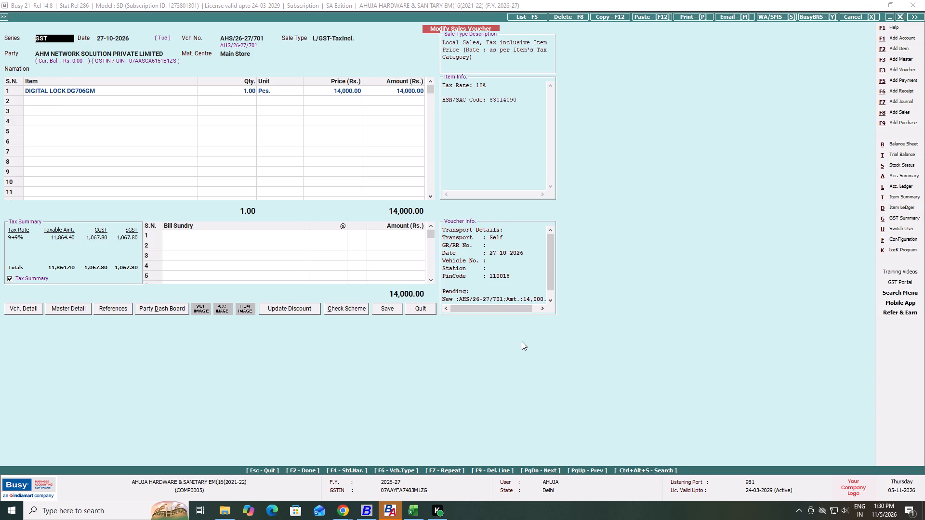
{"action": "key", "text": "Page_Up"}
{"action": "key", "text": "Page_Up"}
{"action": "key", "text": "Page_Down"}
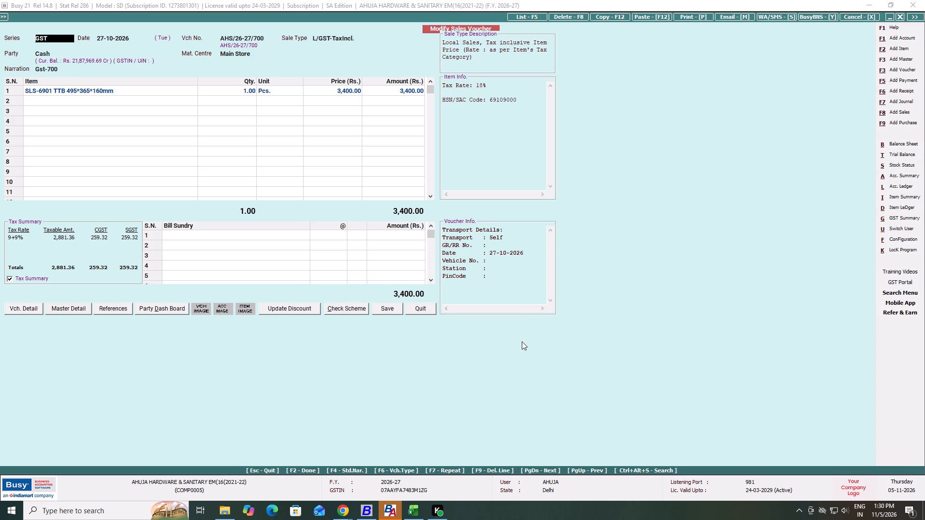
{"action": "key", "text": "Page_Up"}
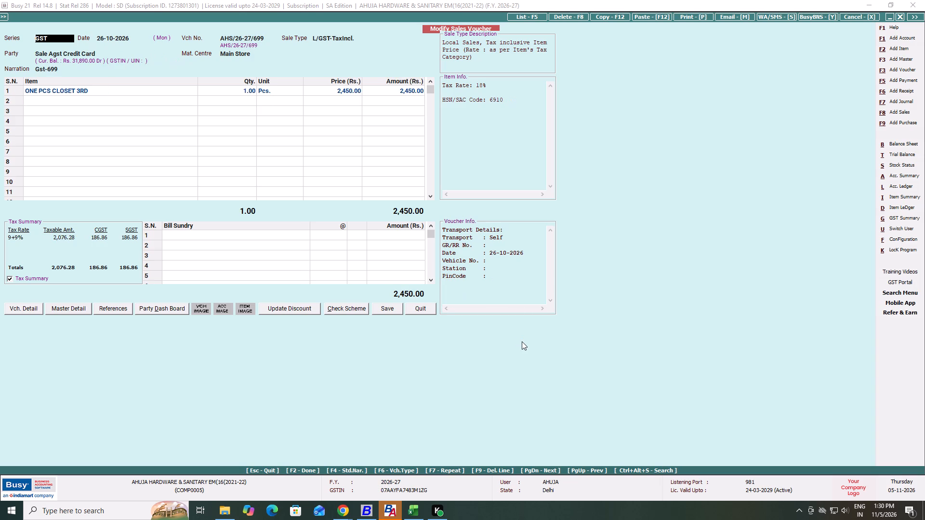
{"action": "key", "text": "Page_Up"}
{"action": "key", "text": "Page_Up"}
{"action": "key", "text": "Page_Up"}
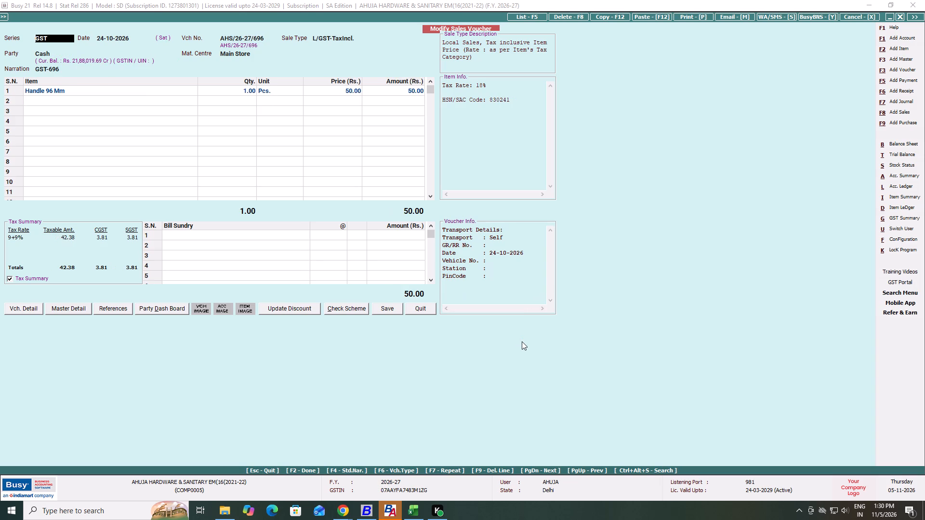
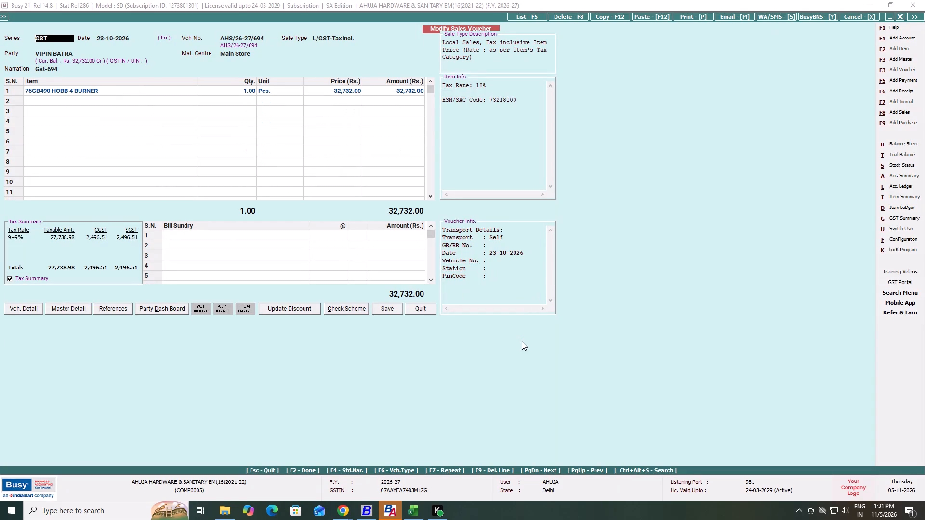
Review the GST sales vouchers in reverse order from AHS/26-27/694 back to AHS/26-27/685 dated 19-10-2026, examining party, items and amounts.
{"action": "key", "text": "Page_Up"}
{"action": "key", "text": "Page_Up"}
{"action": "key", "text": "Page_Up"}
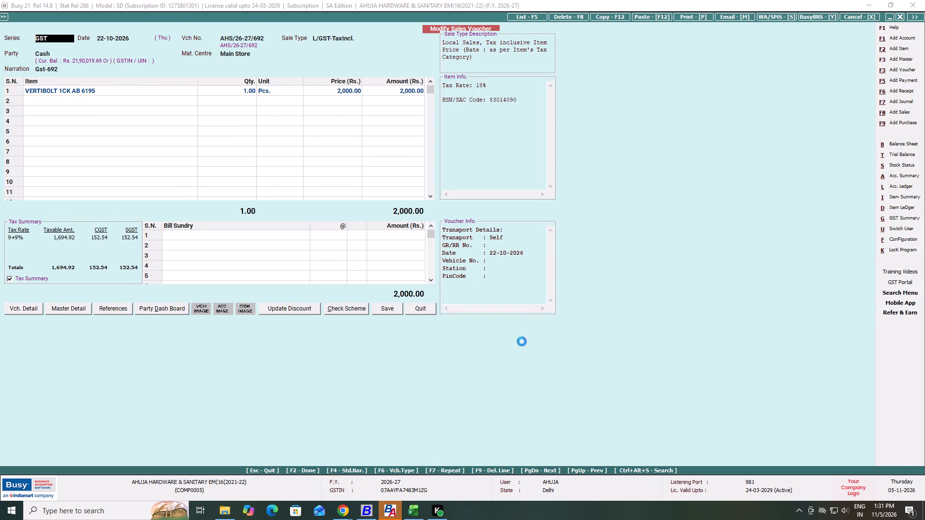
{"action": "key", "text": "Page_Up"}
{"action": "key", "text": "Page_Up"}
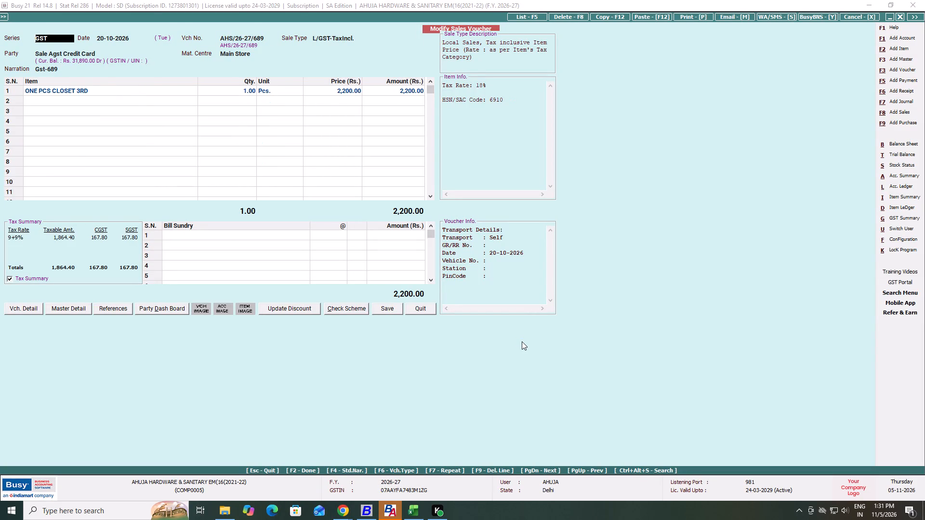
{"action": "key", "text": "Page_Up"}
{"action": "key", "text": "Page_Up"}
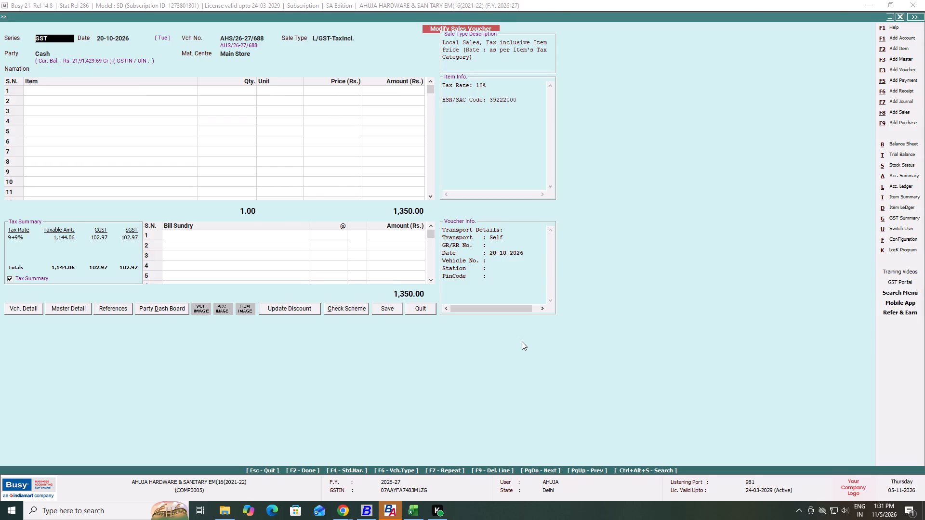
{"action": "key", "text": "Page_Up"}
{"action": "key", "text": "Page_Up"}
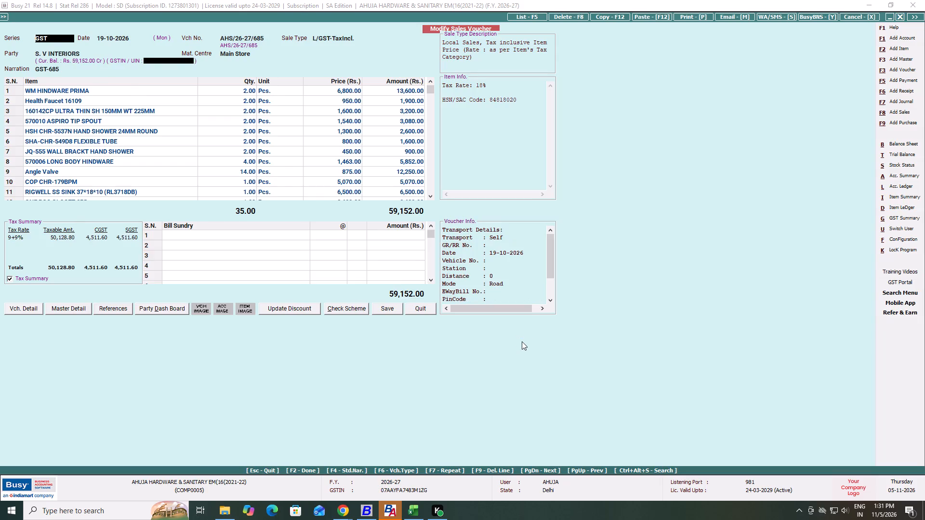
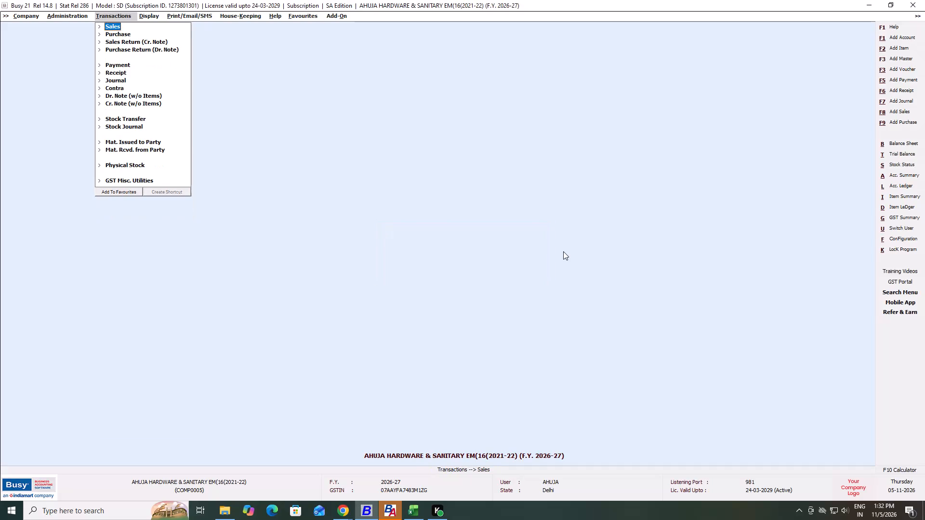
Open the account-wise Account Ledger for one account and look up the account name starting with AH.
{"action": "key", "text": "Right"}
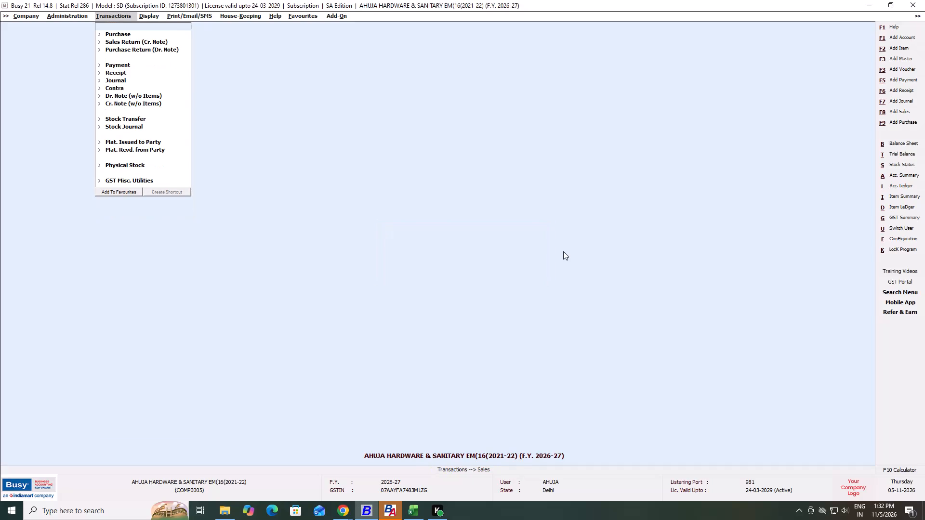
{"action": "key", "text": "Return"}
{"action": "key", "text": "Down"}
{"action": "key", "text": "Up"}
{"action": "key", "text": "Return"}
{"action": "key", "text": "Return"}
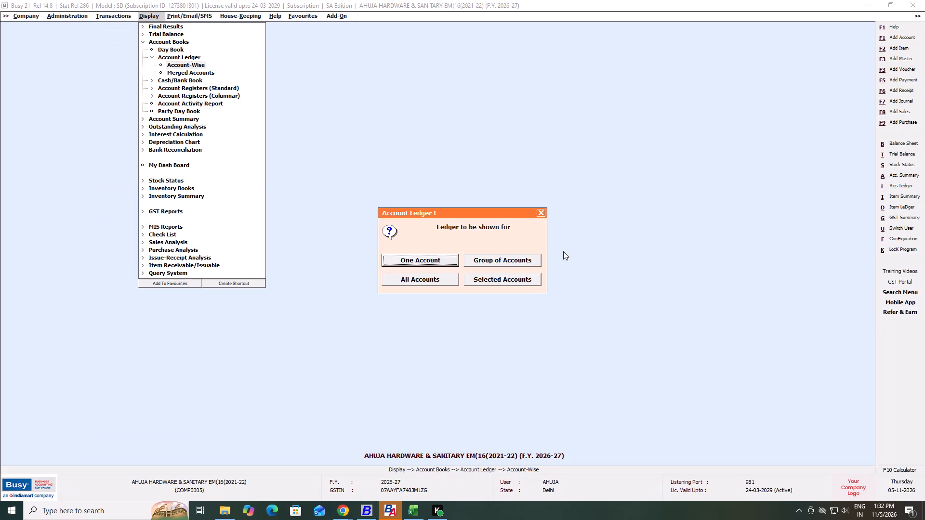
{"action": "key", "text": "Return"}
{"action": "type", "text": "AH"}
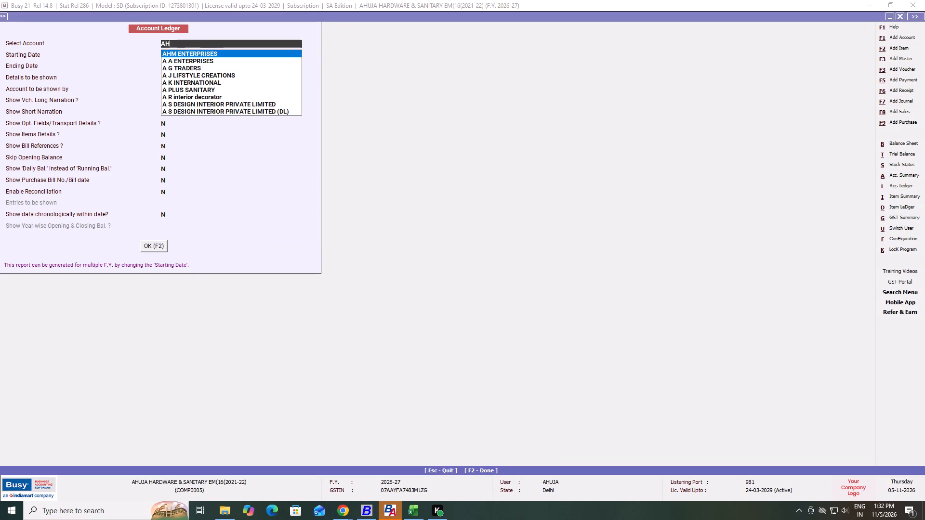
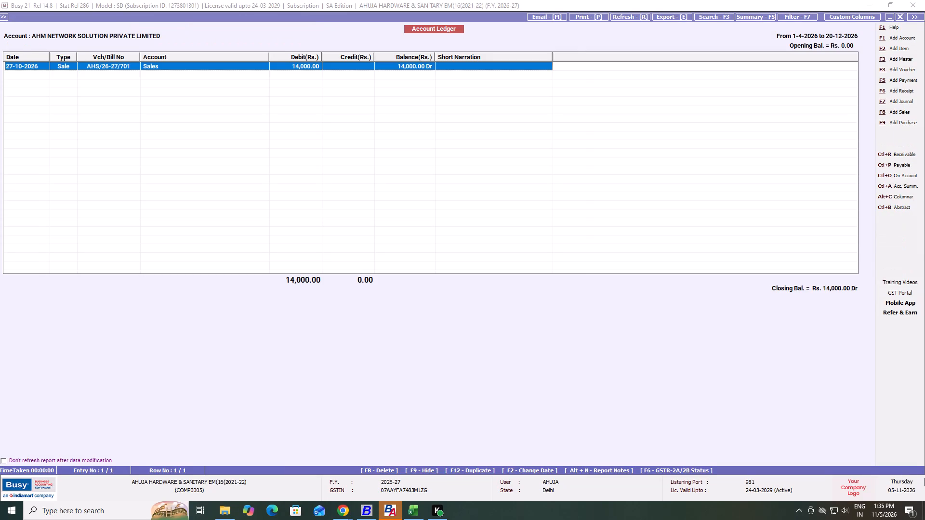
Open a new purchase voucher, keep the GST series, and start entering its date with day 5.
{"action": "key", "text": "Down"}
{"action": "key", "text": "Return"}
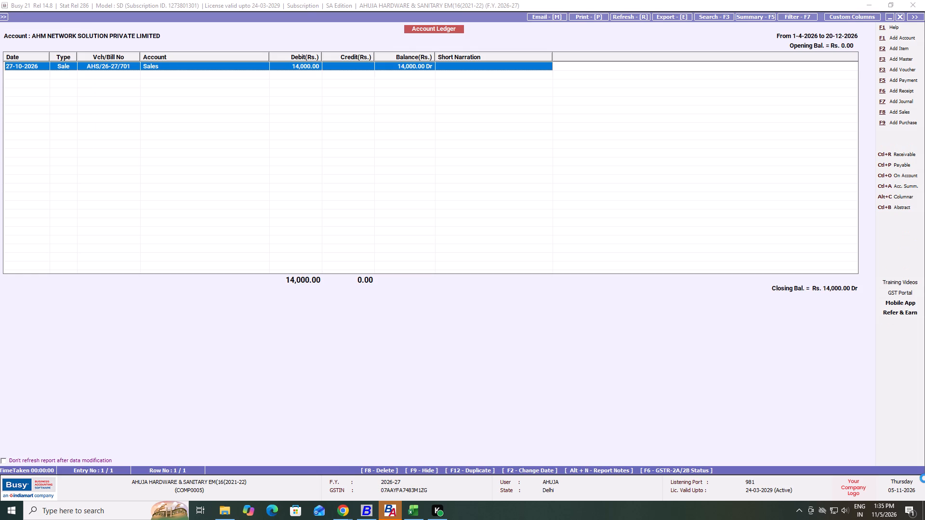
{"action": "key", "text": "Return"}
{"action": "key", "text": "Tab"}
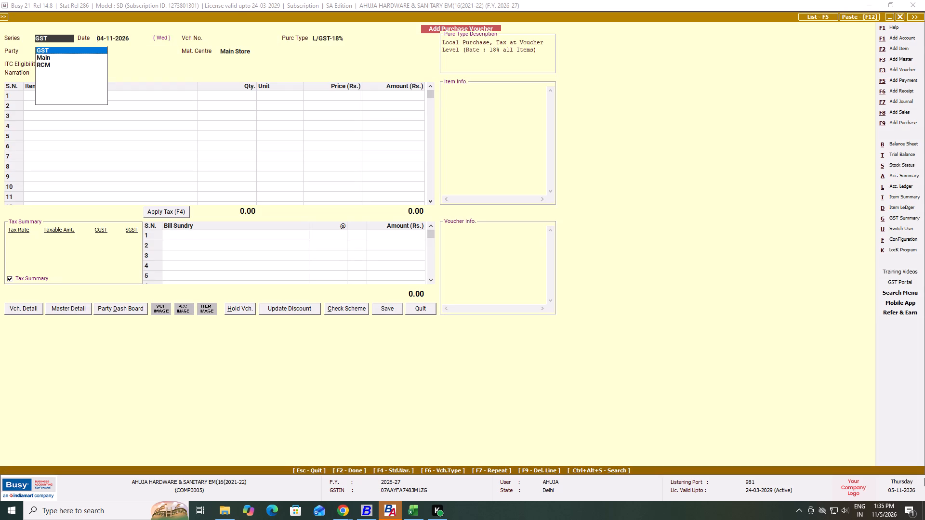
{"action": "type", "text": "5-"}
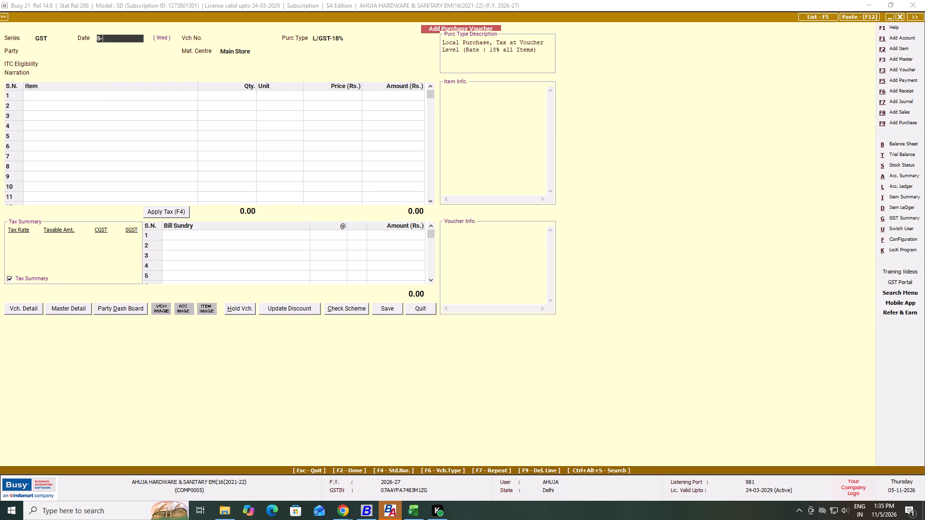
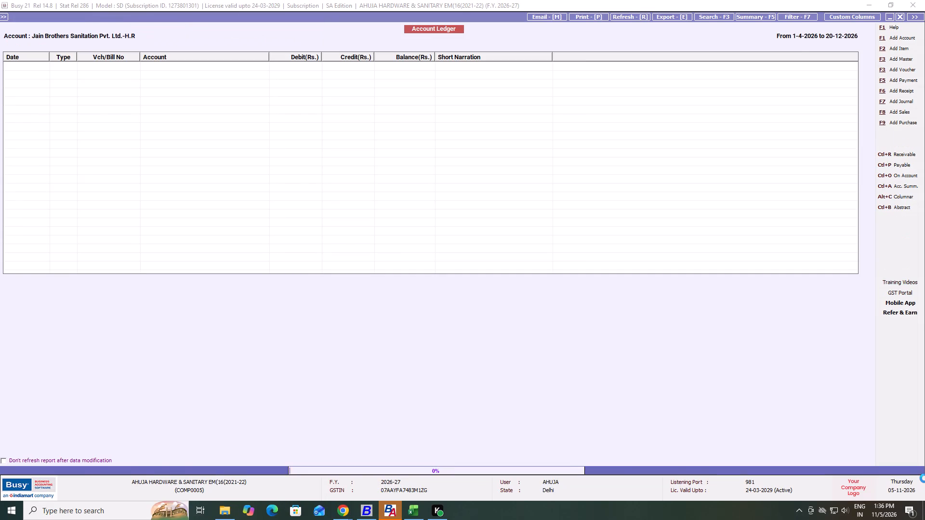
Examine the latest entries at the end of the Jain Brothers Sanitation Pvt. Ltd. account ledger.
{"action": "key", "text": "Tab"}
{"action": "key", "text": "End"}
{"action": "key", "text": "Up"}
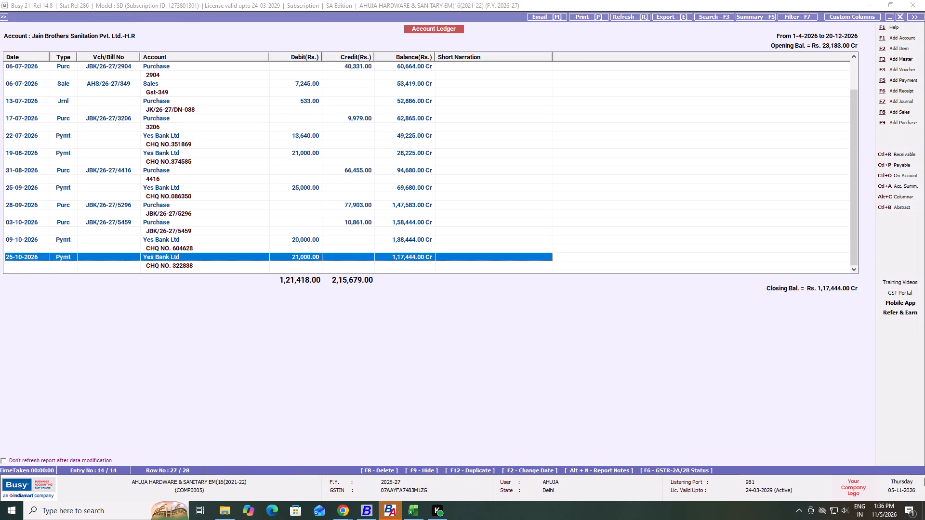
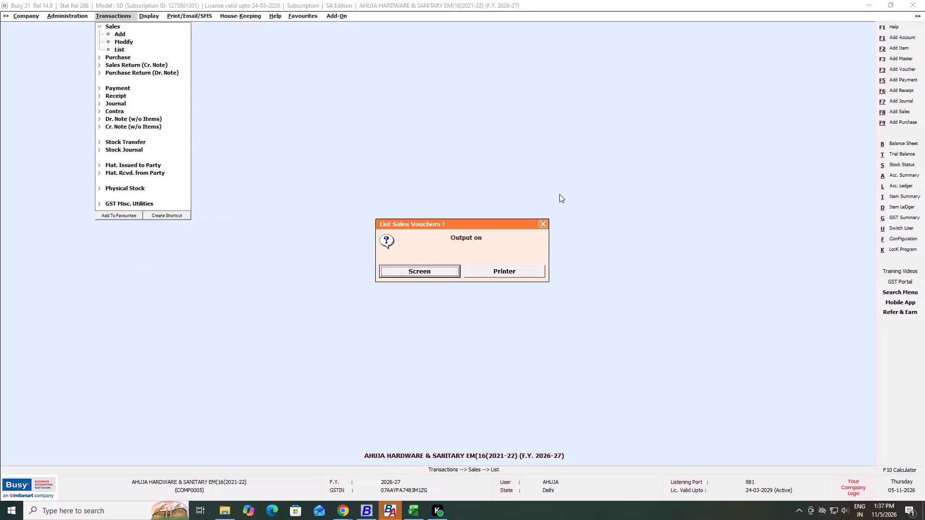
Display on screen the list of sales vouchers for all series from 01-10-2026 to 31-10-2026.
{"action": "key", "text": "Return"}
{"action": "key", "text": "Tab"}
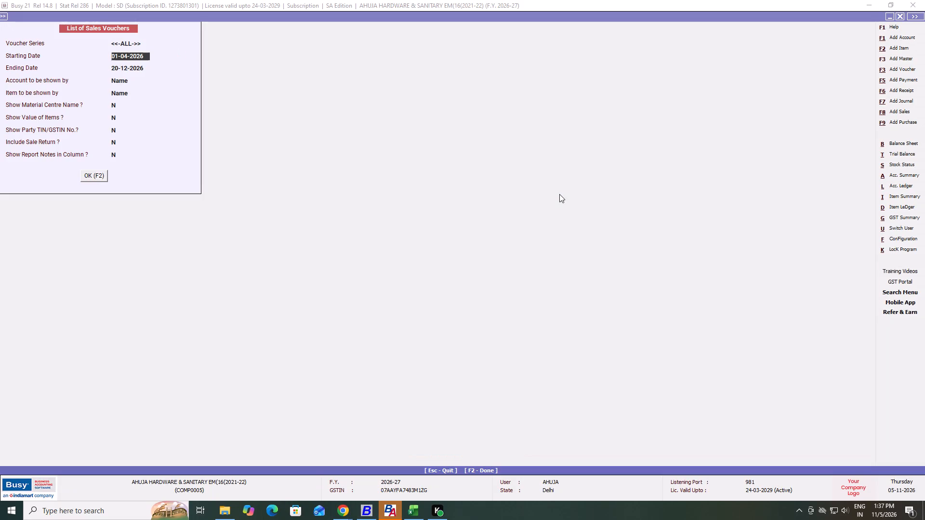
{"action": "type", "text": "1-10-26"}
{"action": "key", "text": "Return"}
{"action": "key", "text": "Tab"}
{"action": "type", "text": "30-"}
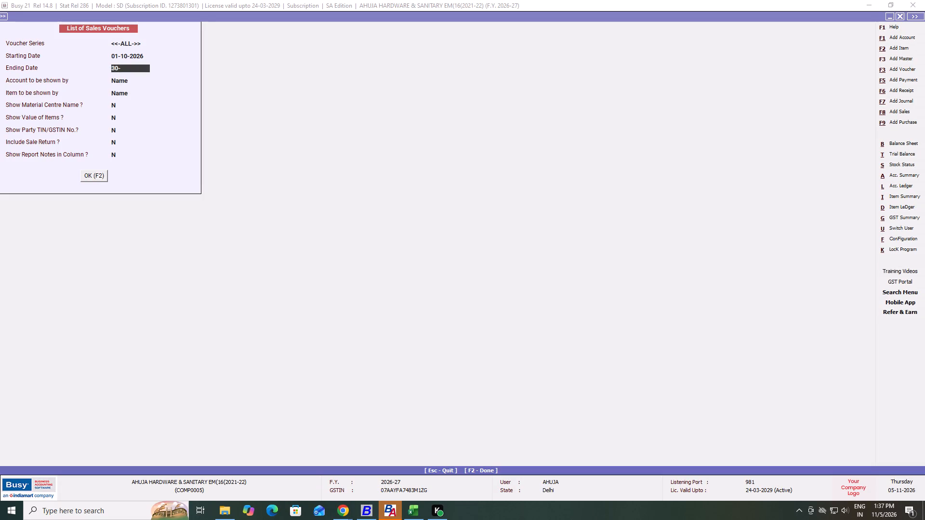
{"action": "key", "text": "BackSpace"}
{"action": "key", "text": "BackSpace"}
{"action": "key", "text": "BackSpace"}
{"action": "type", "text": "31-1"}
{"action": "type", "text": "0-26"}
{"action": "key", "text": "Return"}
{"action": "key", "text": "Tab"}
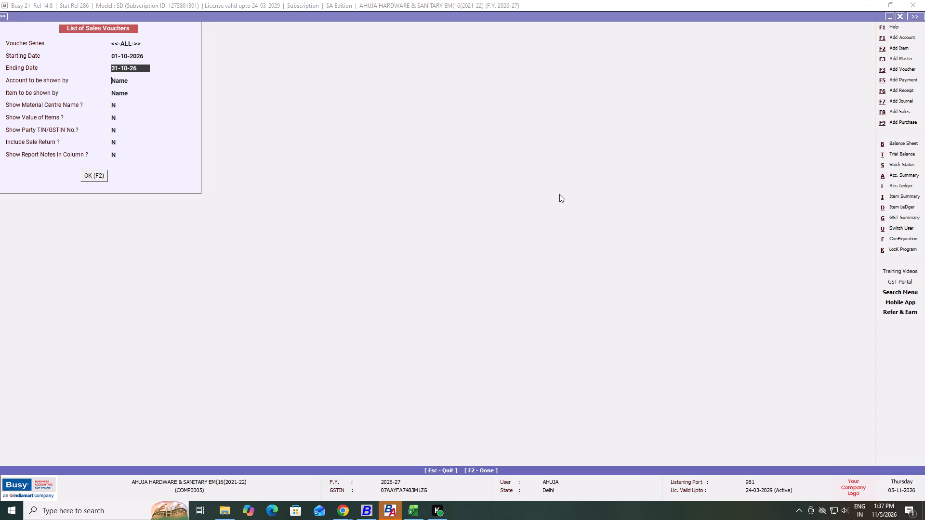
{"action": "key", "text": "F2"}
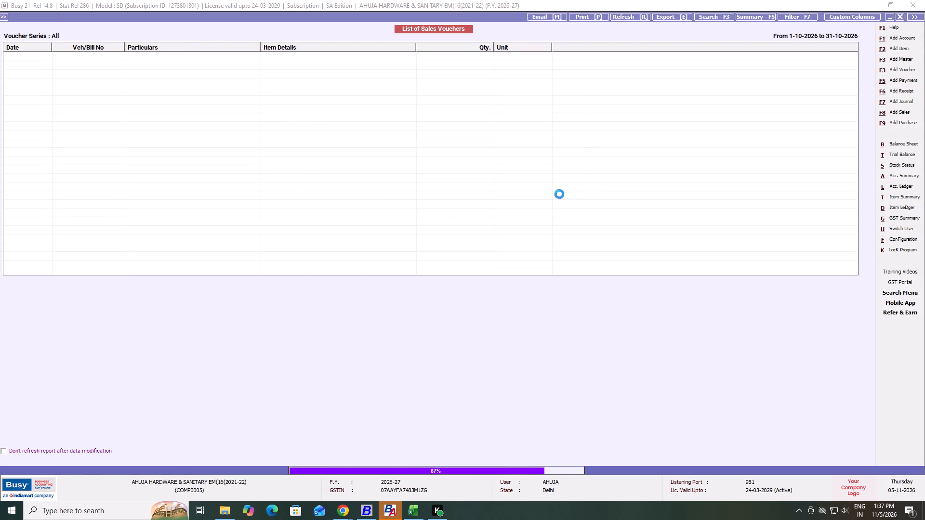
Examine the late-October vouchers at the end of the sales voucher list, going back to AHS/26-27/701.
{"action": "key", "text": "End"}
{"action": "key", "text": "Up"}
{"action": "key", "text": "Up"}
{"action": "key", "text": "Up"}
{"action": "key", "text": "Up"}
{"action": "key", "text": "Up"}
{"action": "key", "text": "Up"}
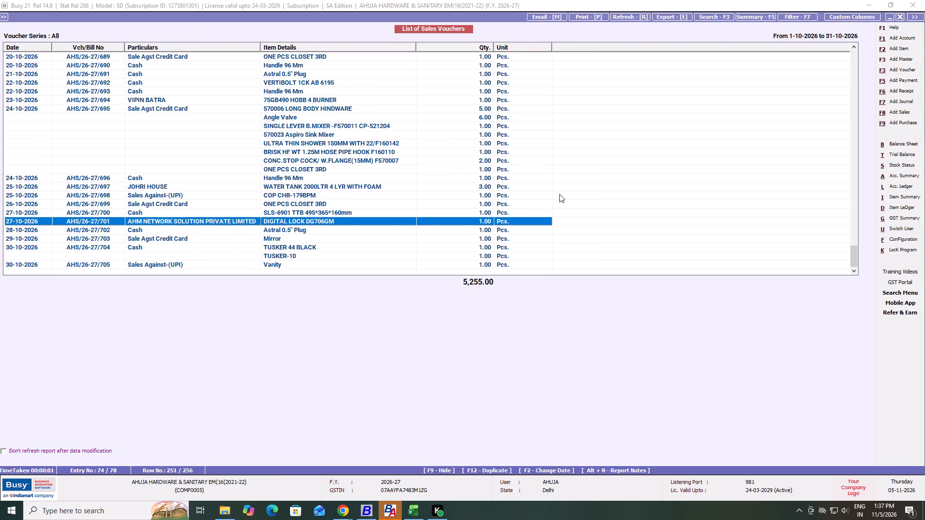
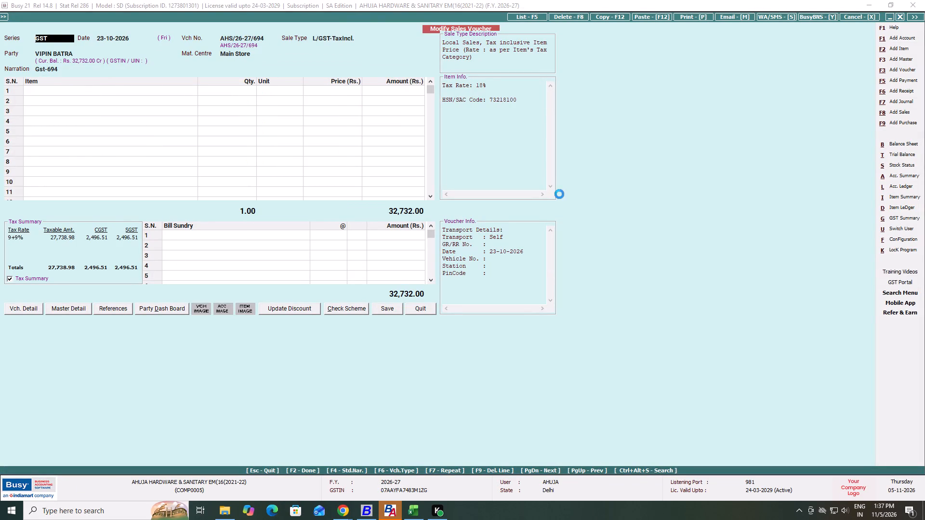
Review the following sales vouchers in sequence, from AHS/26-27/694 forward to AHS/26-27/698 dated 25-10-2026.
{"action": "key", "text": "Page_Down"}
{"action": "key", "text": "Page_Down"}
{"action": "key", "text": "Page_Down"}
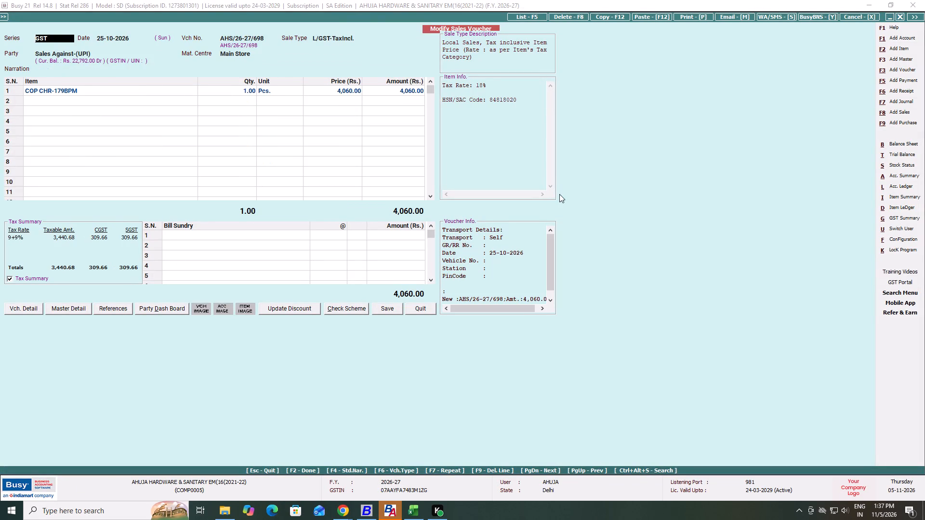
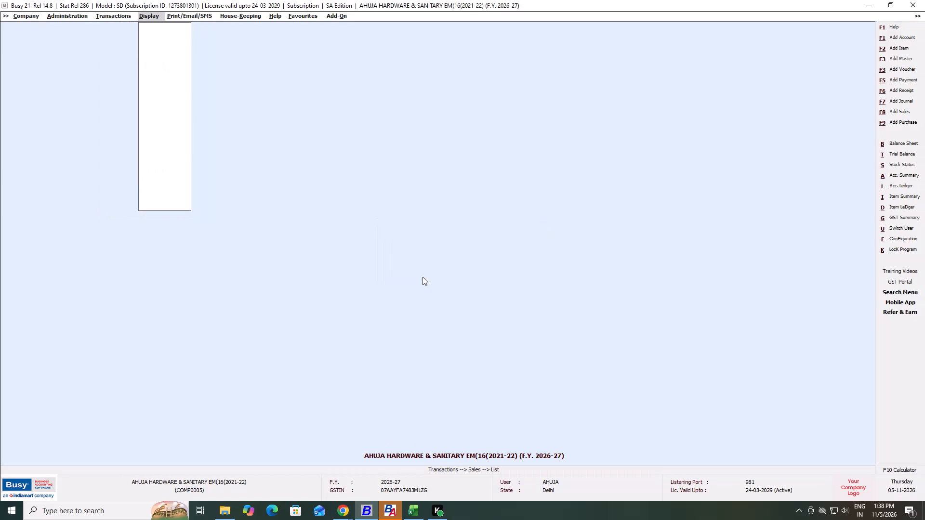
Bring up the Account Ledger report options within the Account Books.
{"action": "key", "text": "Return"}
{"action": "key", "text": "Down"}
{"action": "key", "text": "Down"}
{"action": "key", "text": "Up"}
{"action": "key", "text": "Return"}
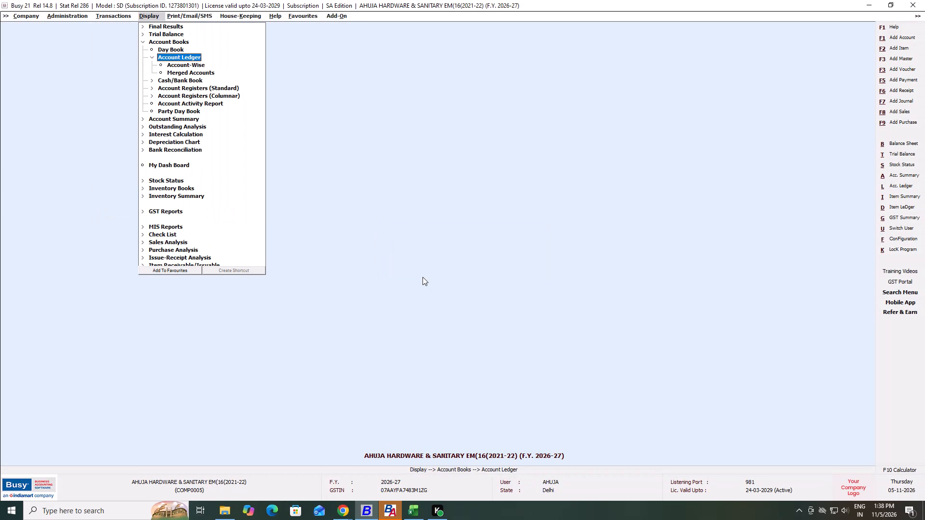
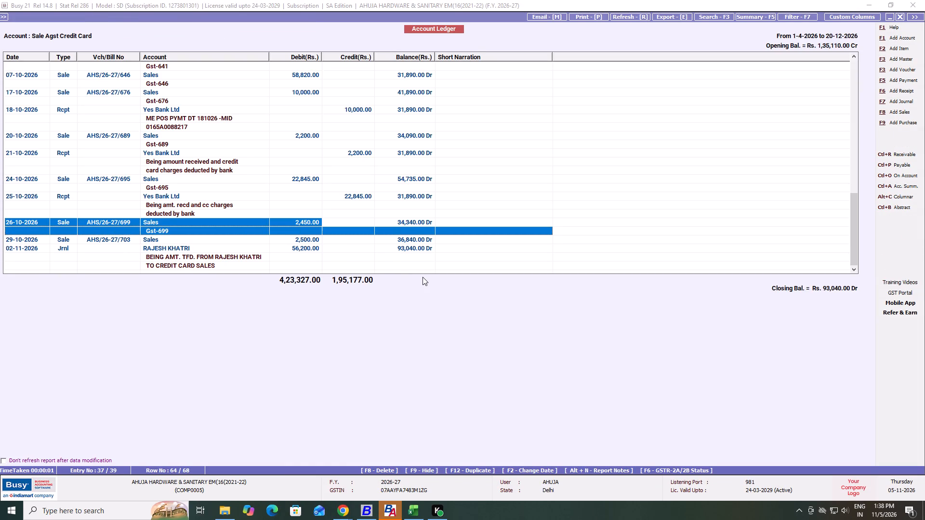
Start a new receipt voucher in the GST voucher series, going as far as its date.
{"action": "key", "text": "alt+F3"}
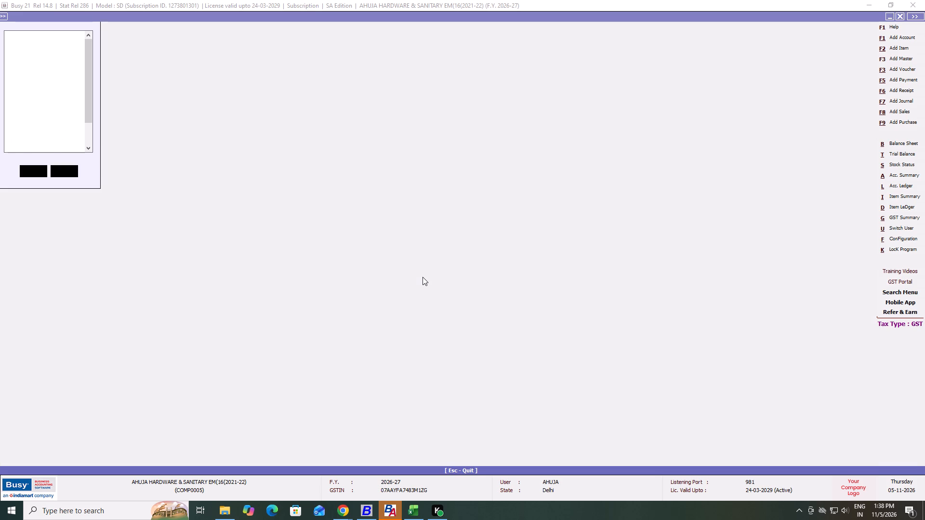
{"action": "key", "text": "Down"}
{"action": "key", "text": "Down"}
{"action": "key", "text": "Down"}
{"action": "key", "text": "Down"}
{"action": "key", "text": "Down"}
{"action": "key", "text": "Return"}
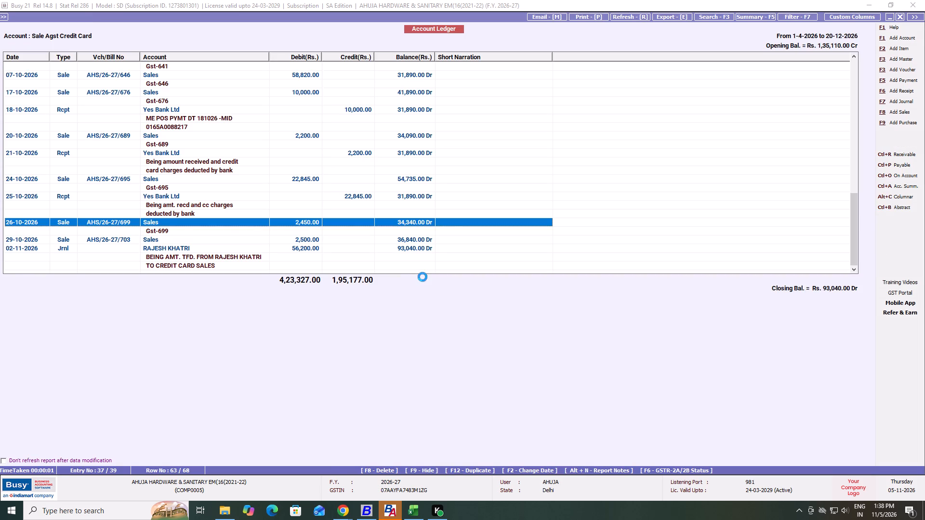
{"action": "key", "text": "Return"}
{"action": "key", "text": "Tab"}
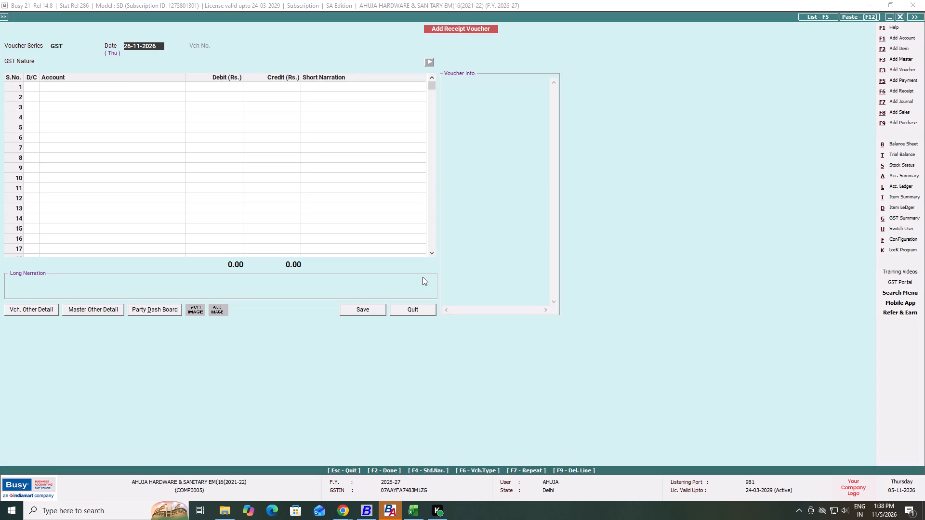
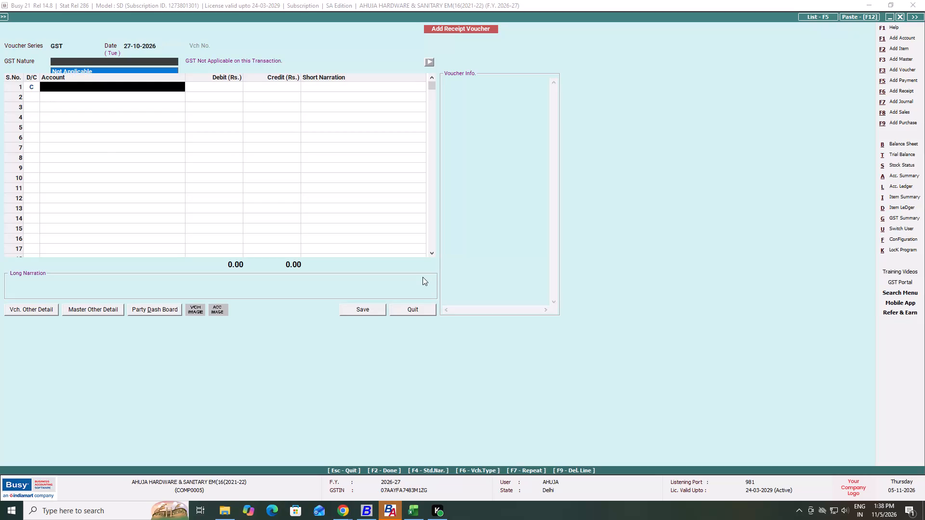
Enter the Sale Agst Credit Card account on the receipt voucher's first line with a credit of 2,450.00.
{"action": "type", "text": "SALE AGST"}
{"action": "key", "text": "Return"}
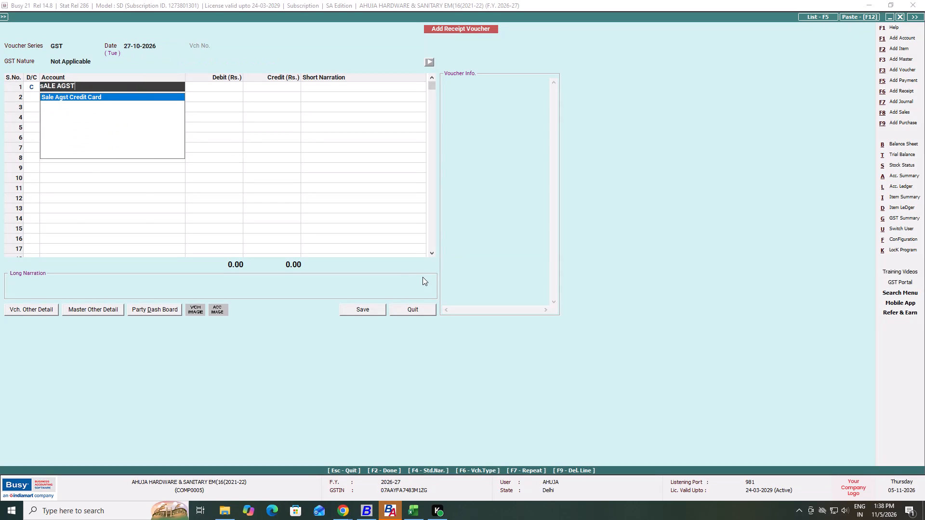
{"action": "type", "text": "22450"}
{"action": "key", "text": "Return"}
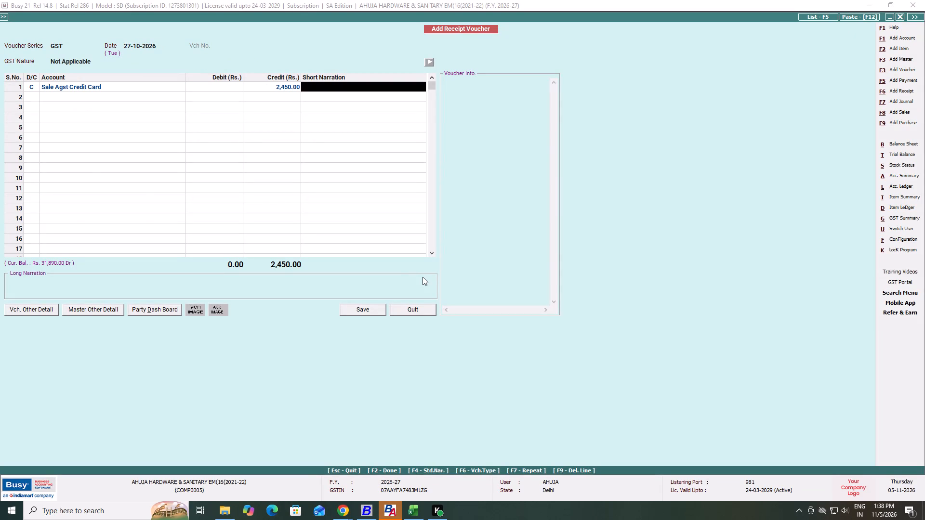
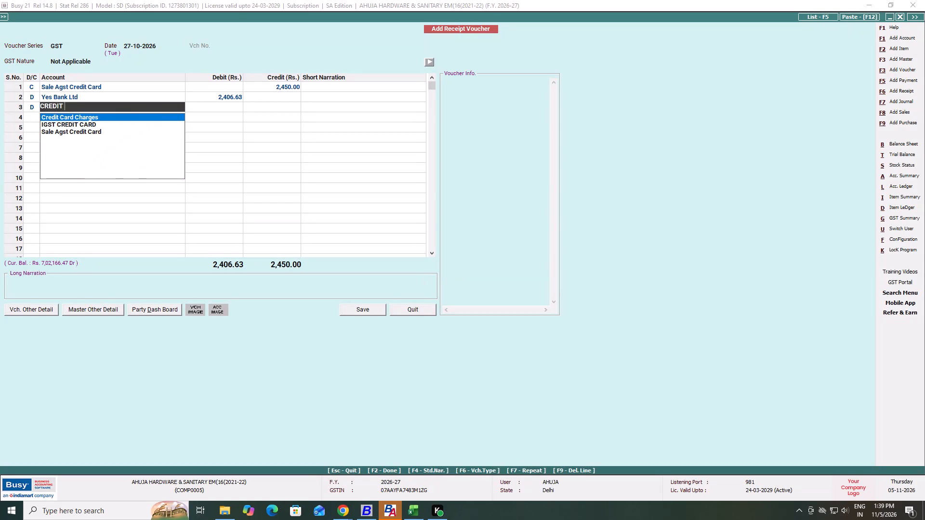
Enter Credit Card Charges on the receipt voucher's third line with a debit of 43.37.
{"action": "key", "text": "Return"}
{"action": "key", "text": "Return"}
{"action": "key", "text": "Return"}
{"action": "key", "text": "Tab"}
Enter the voucher's long narration as "being amt. recd and cc charges deducted by bank".
{"action": "type", "text": "BEING"}
{"action": "key", "text": "space"}
{"action": "key", "text": "BackSpace"}
{"action": "key", "text": "BackSpace"}
{"action": "key", "text": "BackSpace"}
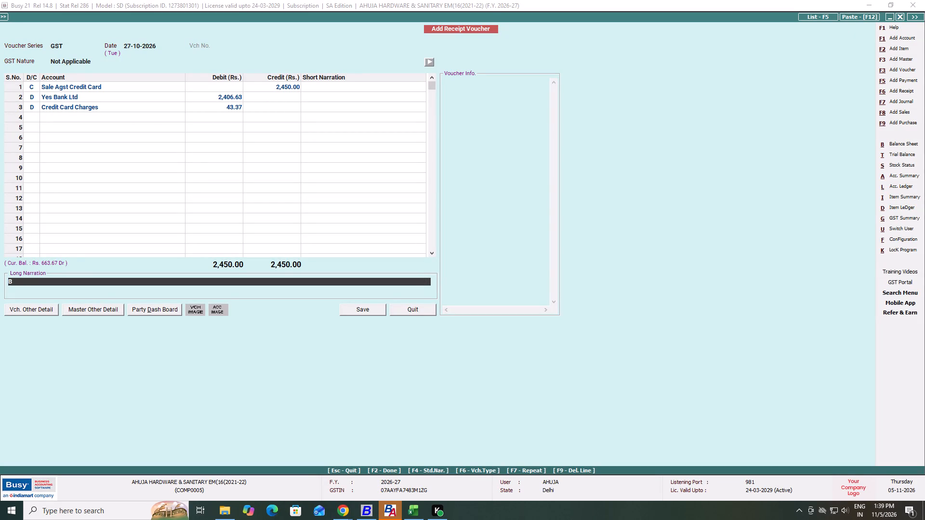
{"action": "key", "text": "BackSpace"}
{"action": "type", "text": "ben"}
{"action": "key", "text": "BackSpace"}
{"action": "type", "text": "ing amt. recd"}
{"action": "key", "text": "space"}
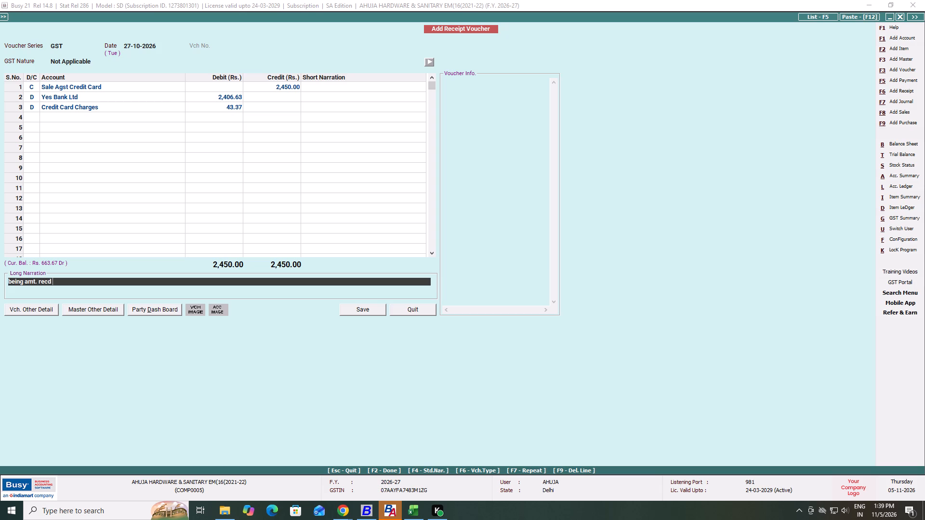
{"action": "type", "text": "and"}
{"action": "key", "text": "space"}
{"action": "key", "text": "BackSpace"}
{"action": "key", "text": "BackSpace"}
{"action": "key", "text": "BackSpace"}
{"action": "key", "text": "BackSpace"}
{"action": "type", "text": "ad"}
{"action": "key", "text": "BackSpace"}
{"action": "type", "text": "nd cc charges deducted by bank"}
{"action": "key", "text": "space"}
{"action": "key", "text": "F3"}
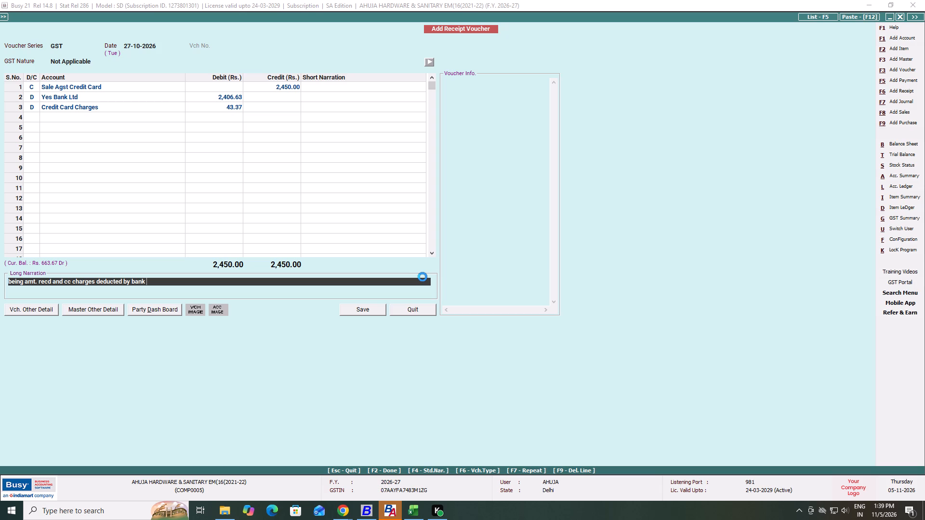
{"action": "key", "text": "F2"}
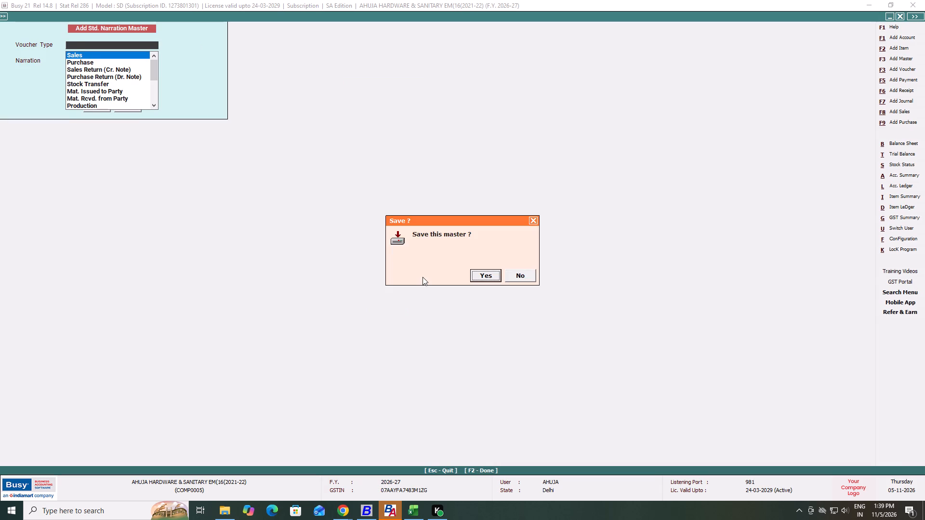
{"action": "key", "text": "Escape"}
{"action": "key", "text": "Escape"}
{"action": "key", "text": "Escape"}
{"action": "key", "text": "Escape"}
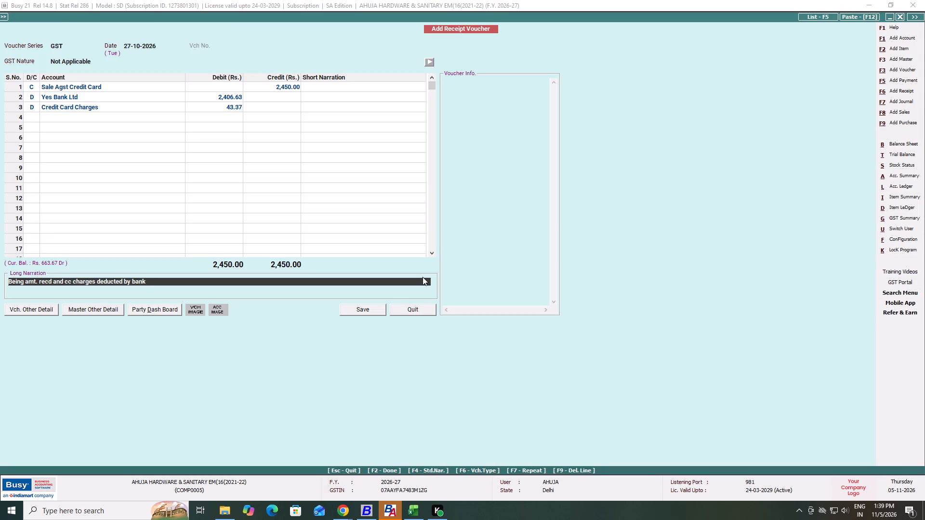
Save the completed credit card receipt voucher dated 27-10-2026.
{"action": "key", "text": "F2"}
{"action": "key", "text": "F2"}
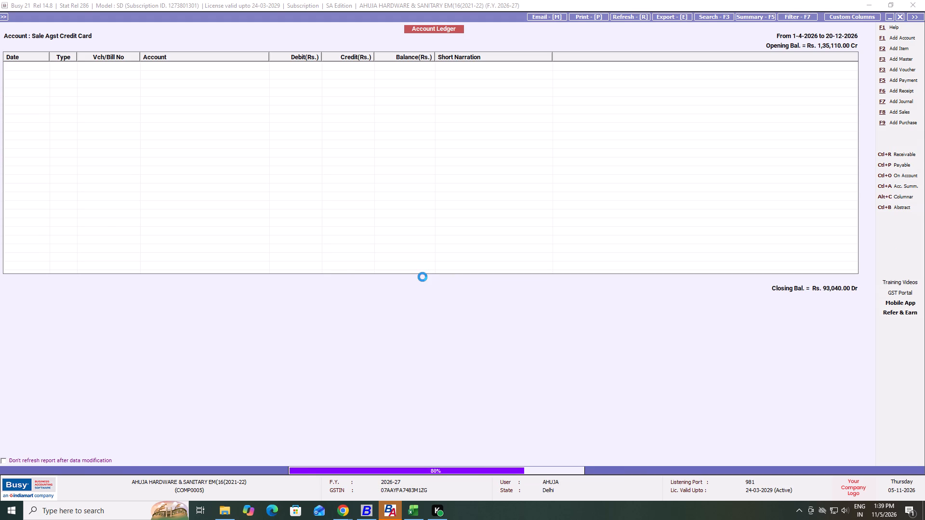
Review the Sale Agst Credit Card ledger entries from April 2026 through the last entry of 02-11-2026.
{"action": "key", "text": "Down"}
{"action": "key", "text": "Down"}
{"action": "key", "text": "Down"}
{"action": "key", "text": "Down"}
{"action": "key", "text": "Down"}
{"action": "key", "text": "Down"}
{"action": "key", "text": "Down"}
{"action": "key", "text": "Down"}
{"action": "key", "text": "Down"}
{"action": "key", "text": "Down"}
{"action": "key", "text": "Down"}
{"action": "key", "text": "Down"}
{"action": "key", "text": "Down"}
{"action": "key", "text": "Down"}
{"action": "key", "text": "Down"}
{"action": "key", "text": "Down"}
{"action": "key", "text": "Down"}
{"action": "key", "text": "Down"}
{"action": "key", "text": "Down"}
{"action": "key", "text": "Down"}
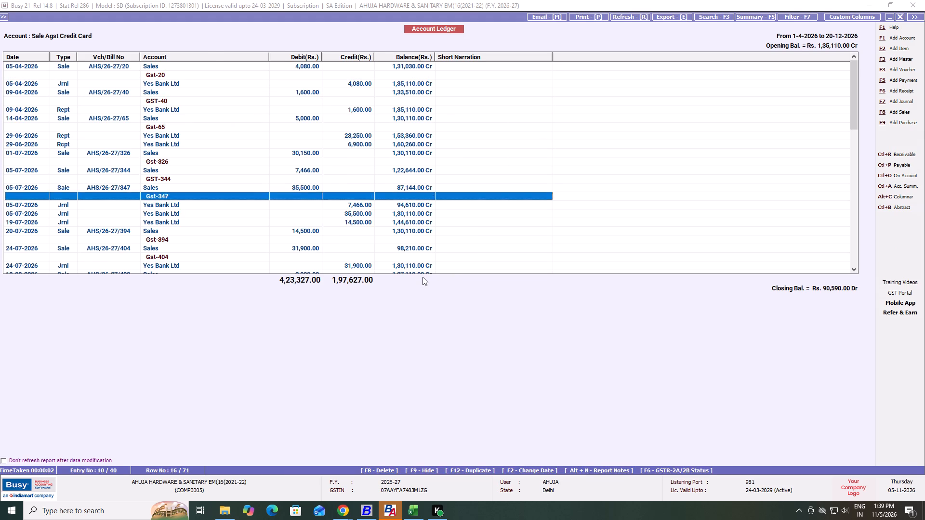
{"action": "key", "text": "Up"}
{"action": "key", "text": "Down"}
{"action": "key", "text": "Down"}
{"action": "key", "text": "Down"}
{"action": "key", "text": "Down"}
{"action": "key", "text": "Down"}
{"action": "key", "text": "Down"}
{"action": "key", "text": "Down"}
{"action": "key", "text": "Down"}
{"action": "key", "text": "Down"}
{"action": "key", "text": "Down"}
{"action": "key", "text": "Down"}
{"action": "key", "text": "Down"}
{"action": "key", "text": "Down"}
{"action": "key", "text": "Down"}
{"action": "key", "text": "Down"}
{"action": "key", "text": "Down"}
{"action": "key", "text": "Down"}
{"action": "key", "text": "Down"}
{"action": "key", "text": "Down"}
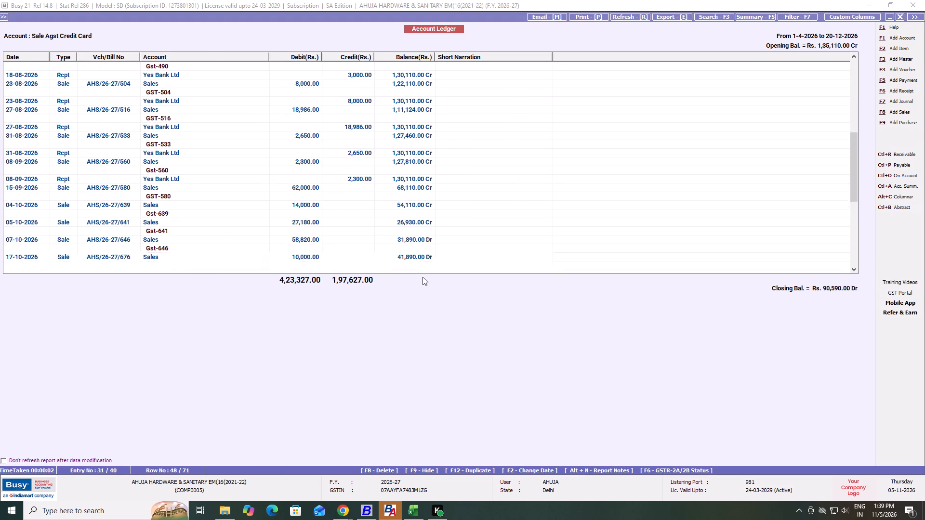
{"action": "key", "text": "Up"}
{"action": "key", "text": "Up"}
{"action": "key", "text": "Down"}
{"action": "key", "text": "Down"}
{"action": "key", "text": "Down"}
{"action": "key", "text": "Down"}
{"action": "key", "text": "Down"}
{"action": "key", "text": "Down"}
{"action": "key", "text": "Down"}
{"action": "key", "text": "Down"}
{"action": "key", "text": "Down"}
{"action": "key", "text": "Down"}
{"action": "key", "text": "Down"}
{"action": "key", "text": "Down"}
{"action": "key", "text": "Down"}
{"action": "key", "text": "Down"}
{"action": "key", "text": "Down"}
{"action": "key", "text": "Down"}
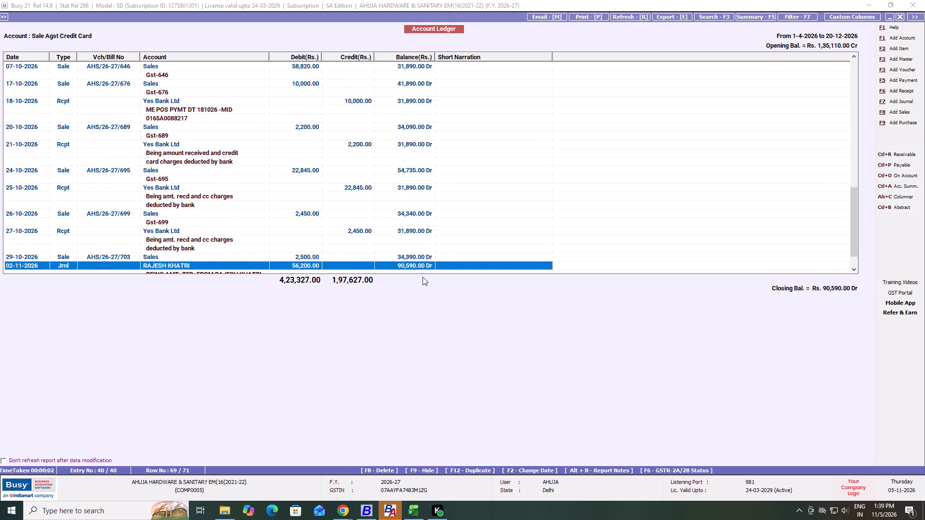
Examine the late-October ledger entries around sale bill AHS/26-27/699 and its matching Yes Bank receipt.
{"action": "key", "text": "Up"}
{"action": "key", "text": "Up"}
{"action": "key", "text": "Up"}
{"action": "key", "text": "Up"}
{"action": "key", "text": "Up"}
{"action": "key", "text": "Up"}
{"action": "key", "text": "Up"}
{"action": "key", "text": "Up"}
{"action": "key", "text": "Down"}
{"action": "key", "text": "Down"}
{"action": "key", "text": "Down"}
{"action": "key", "text": "Up"}
{"action": "key", "text": "Down"}
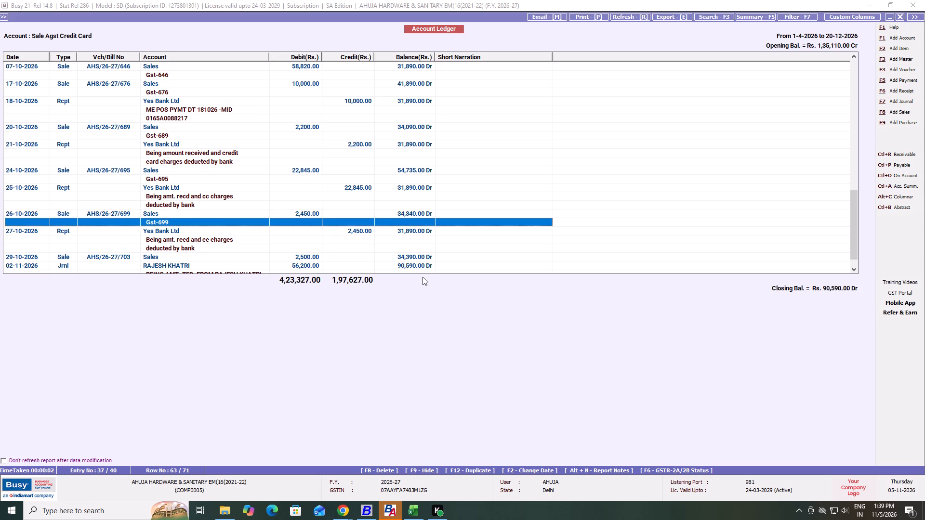
{"action": "key", "text": "Up"}
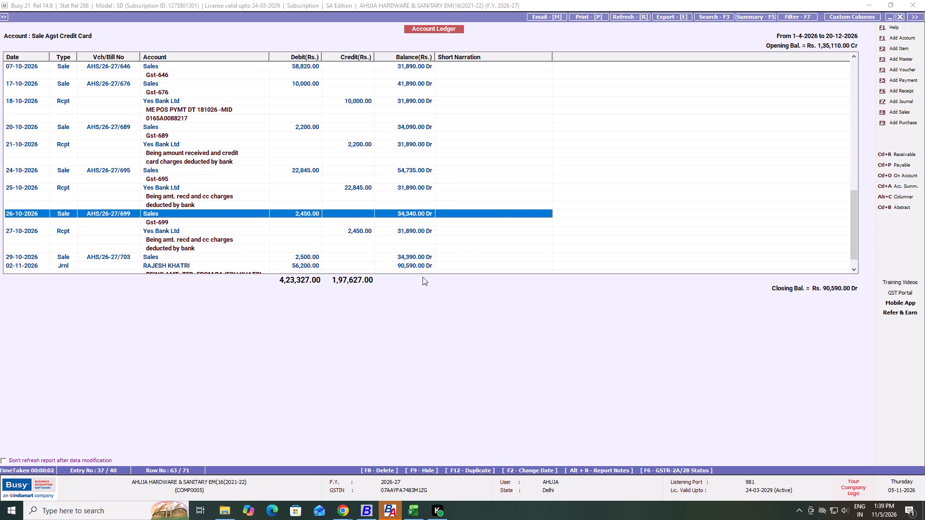
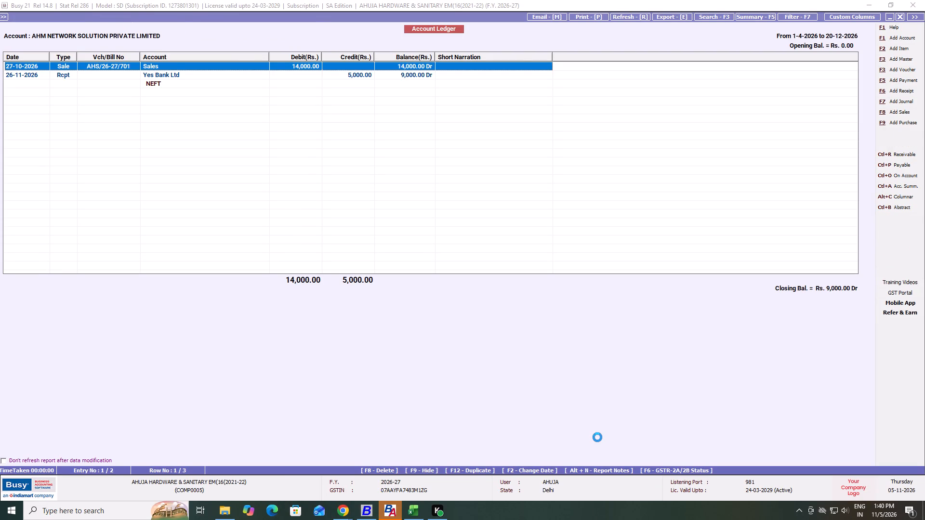
Start a new receipt voucher in the GST series and date it 27-10-26.
{"action": "key", "text": "Down"}
{"action": "key", "text": "Down"}
{"action": "key", "text": "Down"}
{"action": "key", "text": "Return"}
{"action": "key", "text": "Return"}
{"action": "key", "text": "Tab"}
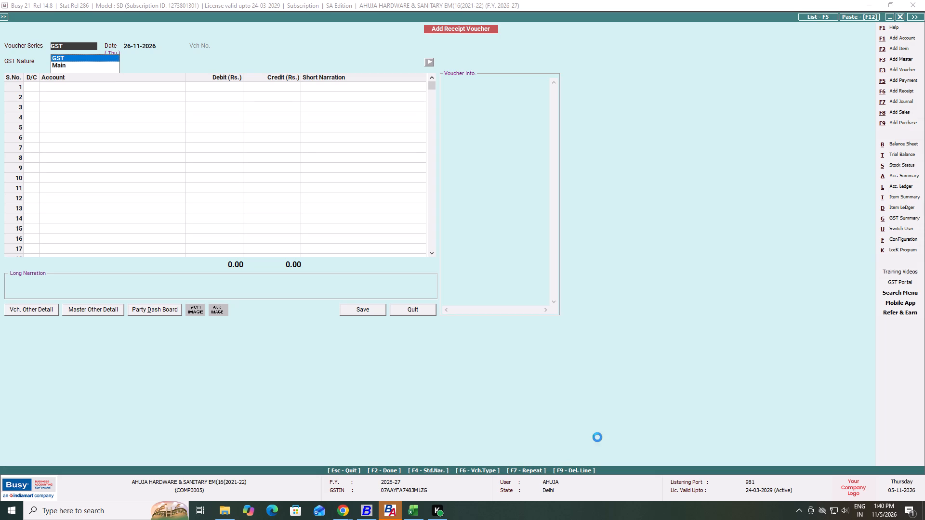
{"action": "type", "text": "27-10-26"}
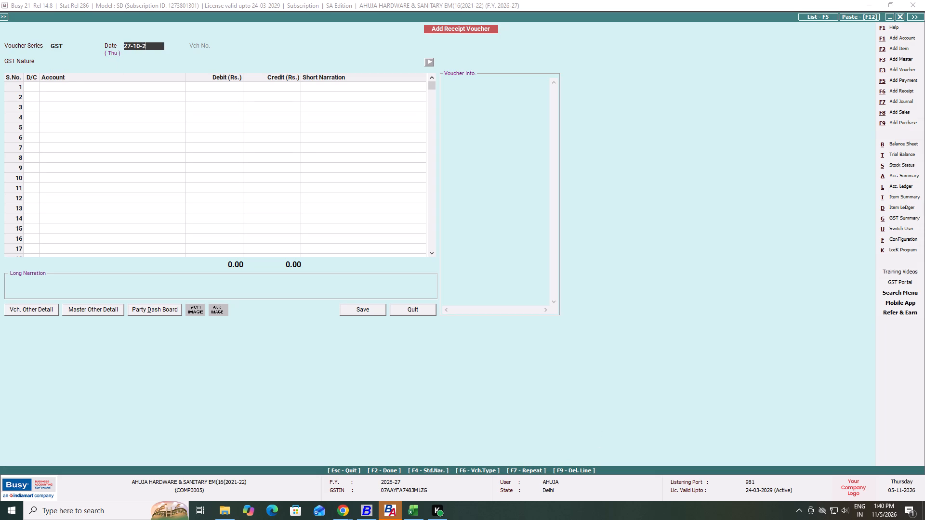
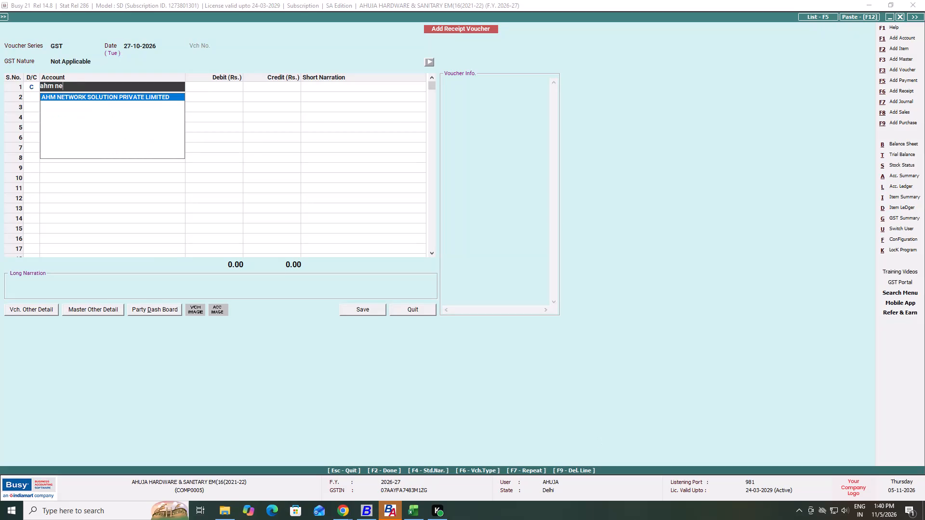
Credit AHM NETWORK SOLUTION PRIVATE LIMITED with 9,000 on account and debit Yes Bank Ltd with the same amount.
{"action": "type", "text": "work"}
{"action": "key", "text": "space"}
{"action": "key", "text": "Return"}
{"action": "type", "text": "99000"}
{"action": "key", "text": "Return"}
{"action": "key", "text": "F2"}
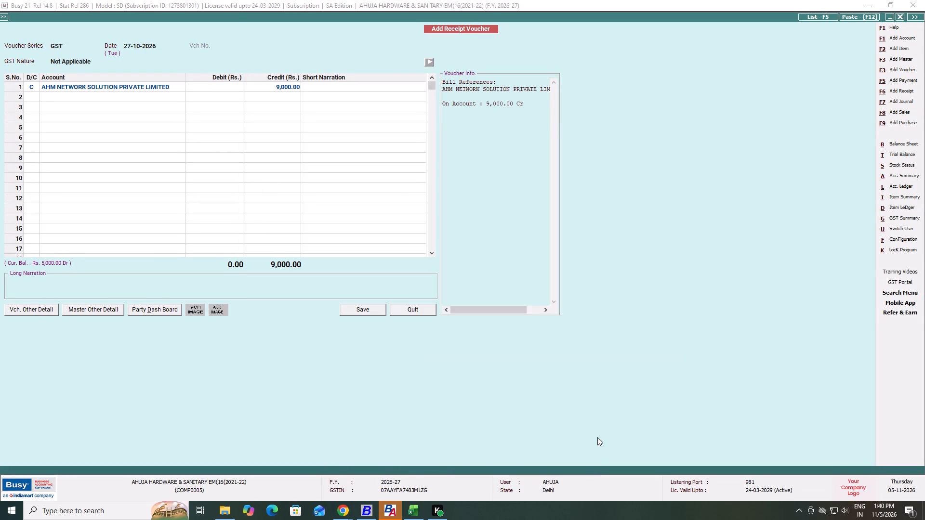
{"action": "key", "text": "Return"}
{"action": "key", "text": "Return"}
{"action": "key", "text": "Return"}
{"action": "key", "text": "Return"}
{"action": "key", "text": "Return"}
Enter NEFT as the receipt voucher's long narration and save the voucher.
{"action": "key", "text": "Tab"}
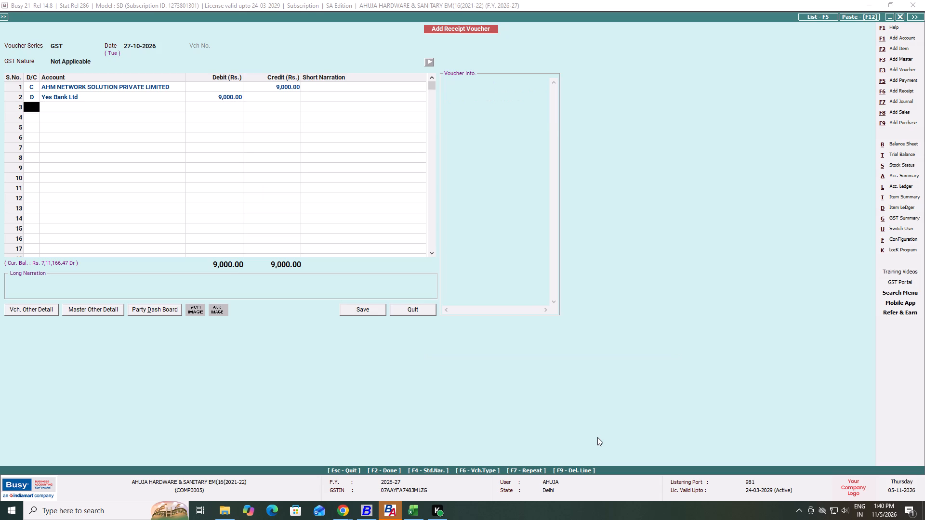
{"action": "type", "text": "nef"}
{"action": "key", "text": "BackSpace"}
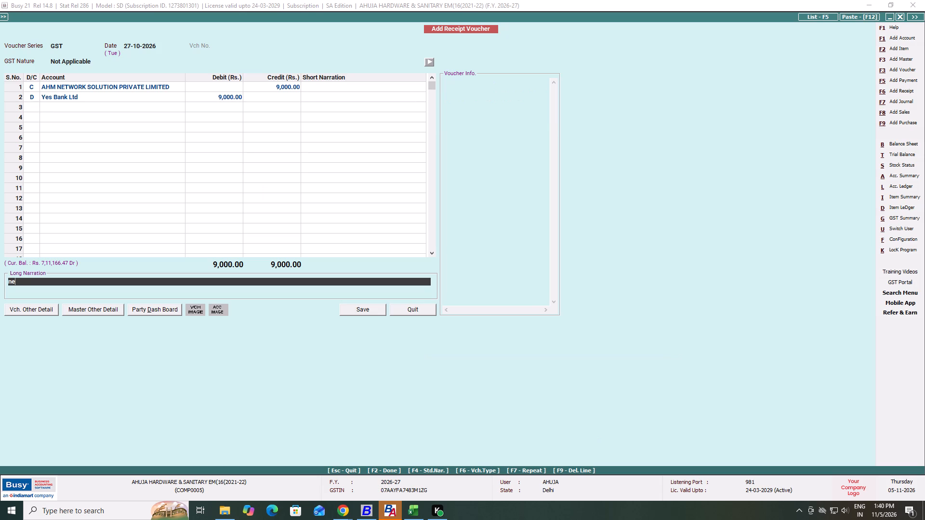
{"action": "key", "text": "BackSpace"}
{"action": "key", "text": "Return"}
{"action": "key", "text": "Tab"}
{"action": "key", "text": "F2"}
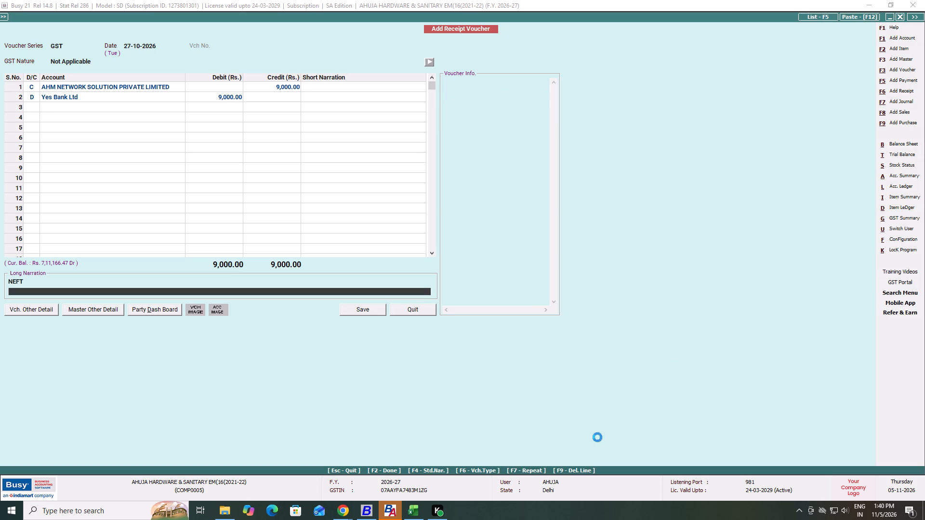
{"action": "key", "text": "F2"}
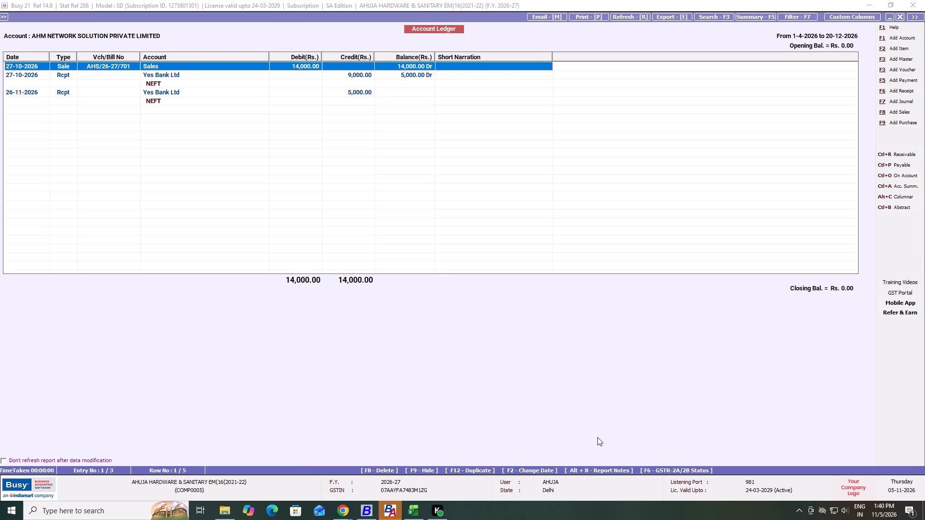
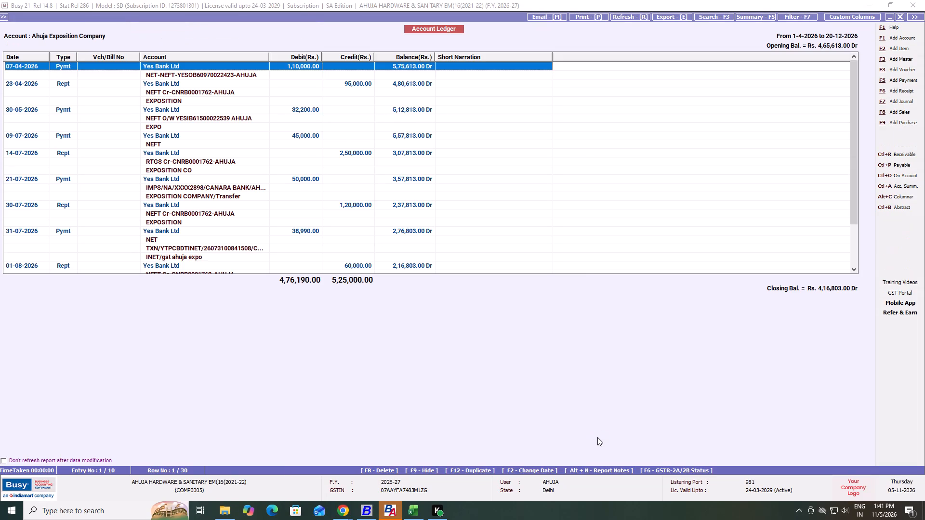
Examine the latest entries at the end of the Ahuja Exposition Company account ledger.
{"action": "key", "text": "End"}
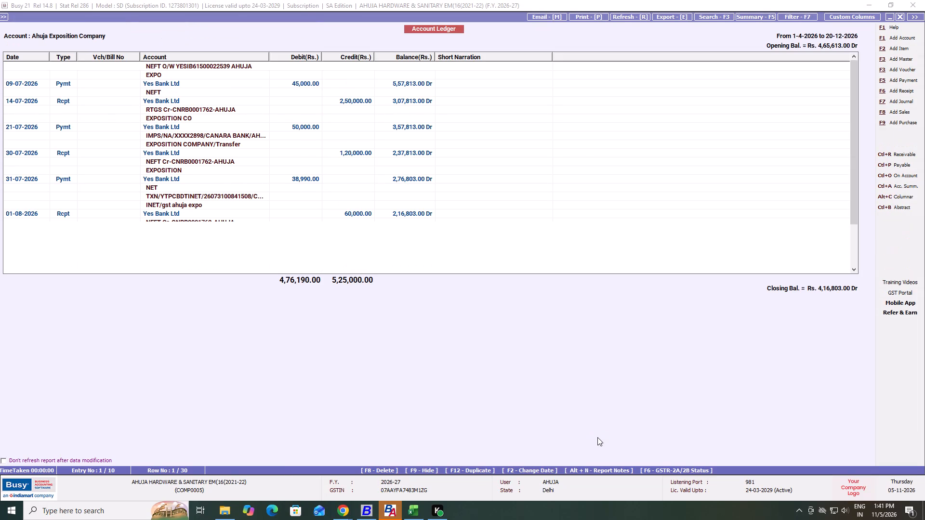
{"action": "key", "text": "alt+F3"}
{"action": "key", "text": "Down"}
{"action": "key", "text": "Down"}
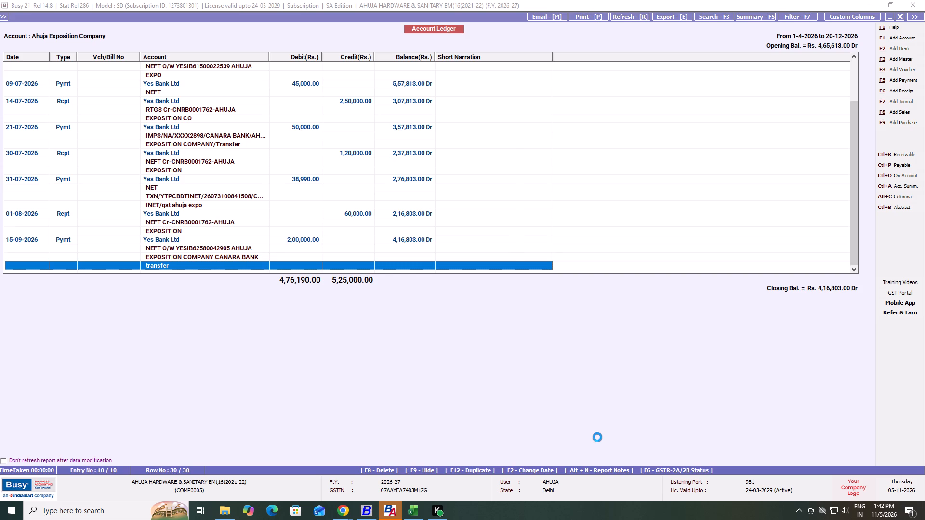
{"action": "key", "text": "Down"}
{"action": "key", "text": "Down"}
{"action": "key", "text": "Down"}
{"action": "key", "text": "Return"}
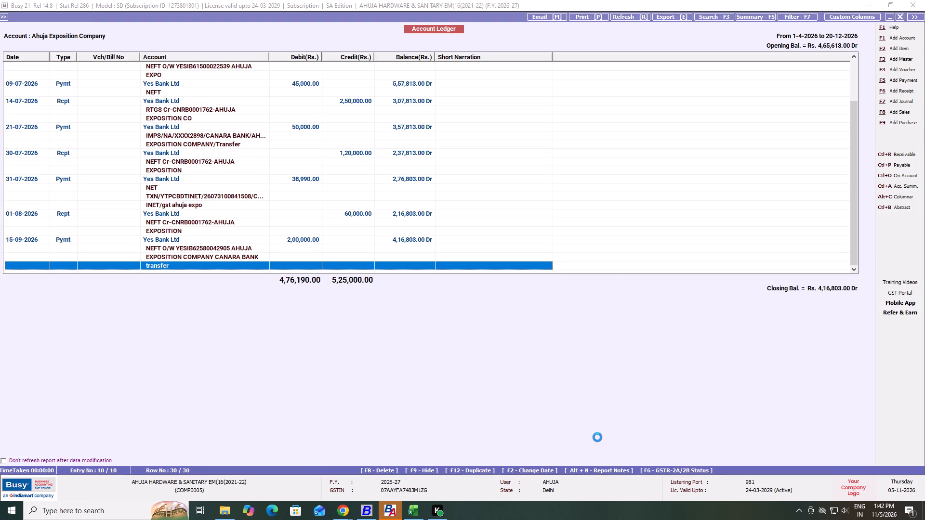
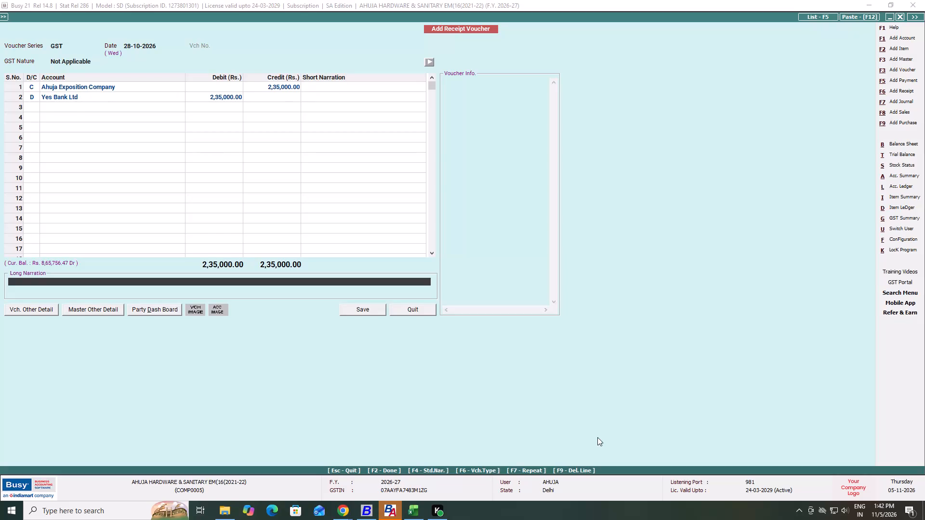
Enter NEFT as the long narration of the 2,35,000 Ahuja Exposition Company receipt and save the voucher.
{"action": "type", "text": "NEFT"}
{"action": "key", "text": "F2"}
{"action": "key", "text": "F2"}
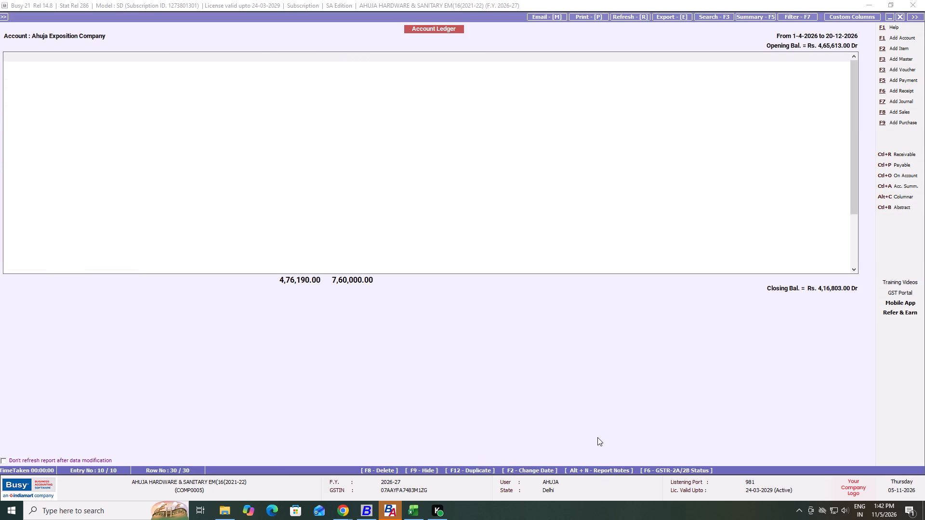
Examine the Ahuja Exposition Company ledger from the newest entry back to the first, ending on the 28-10-2026 receipt.
{"action": "key", "text": "End"}
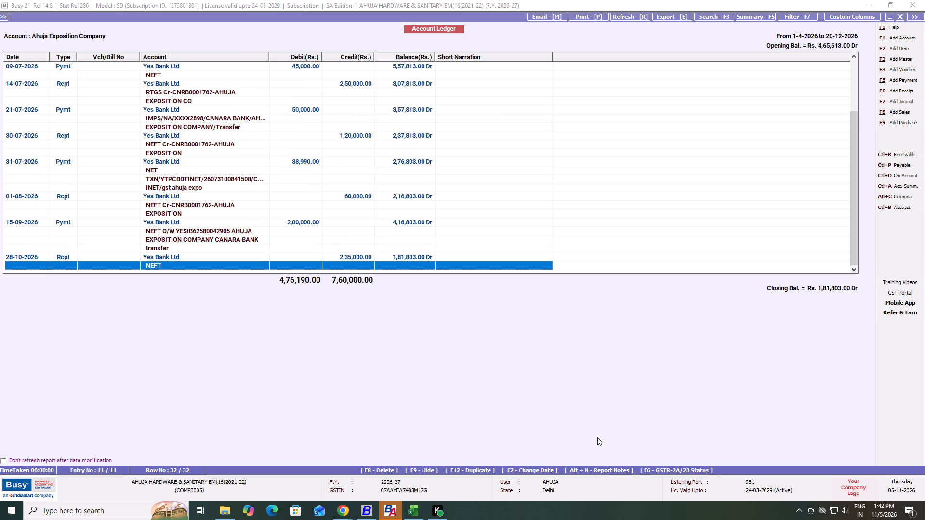
{"action": "key", "text": "Up"}
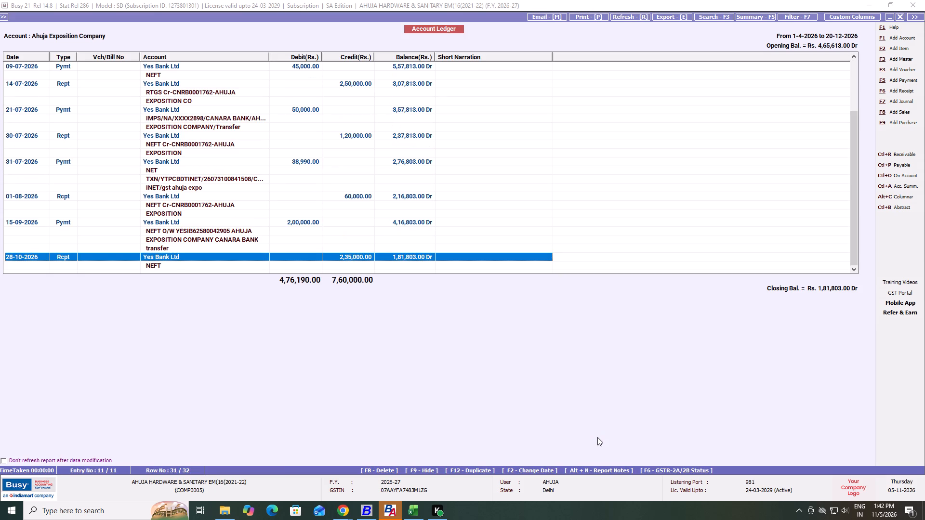
{"action": "key", "text": "Up"}
{"action": "key", "text": "Up"}
{"action": "key", "text": "Up"}
{"action": "key", "text": "Up"}
{"action": "key", "text": "Up"}
{"action": "key", "text": "Up"}
{"action": "key", "text": "Up"}
{"action": "key", "text": "Up"}
{"action": "key", "text": "Up"}
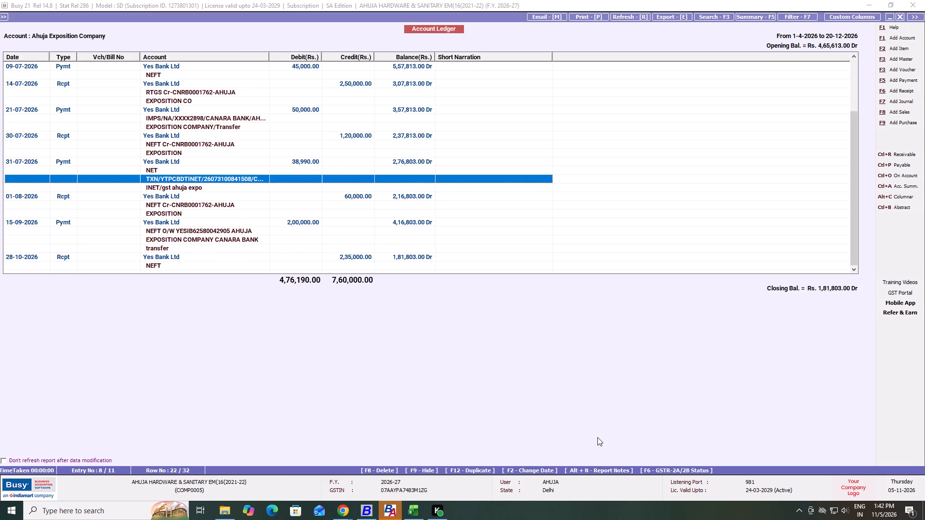
{"action": "key", "text": "Up"}
{"action": "key", "text": "Up"}
{"action": "key", "text": "Up"}
{"action": "key", "text": "Up"}
{"action": "key", "text": "Up"}
{"action": "key", "text": "Up"}
{"action": "key", "text": "Up"}
{"action": "key", "text": "Up"}
{"action": "key", "text": "Up"}
{"action": "key", "text": "Up"}
{"action": "key", "text": "Up"}
{"action": "key", "text": "Up"}
{"action": "key", "text": "Up"}
{"action": "key", "text": "Up"}
{"action": "key", "text": "Up"}
{"action": "key", "text": "Up"}
{"action": "key", "text": "Up"}
{"action": "key", "text": "Up"}
{"action": "key", "text": "Up"}
{"action": "key", "text": "Up"}
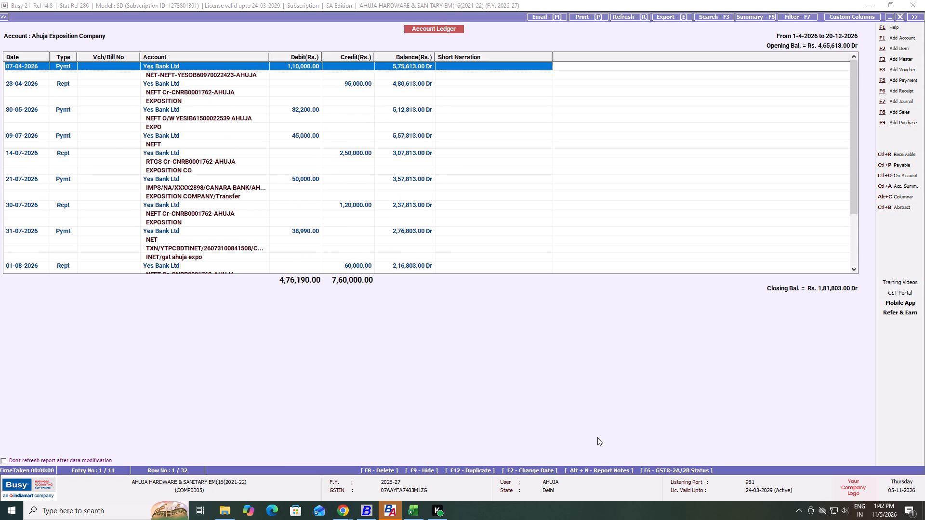
{"action": "key", "text": "Up"}
{"action": "key", "text": "Up"}
{"action": "key", "text": "Up"}
{"action": "key", "text": "Up"}
{"action": "key", "text": "Up"}
{"action": "key", "text": "Up"}
{"action": "key", "text": "Up"}
{"action": "key", "text": "Up"}
{"action": "key", "text": "Up"}
{"action": "key", "text": "Up"}
{"action": "key", "text": "Up"}
{"action": "key", "text": "End"}
{"action": "key", "text": "Up"}
{"action": "key", "text": "Up"}
{"action": "key", "text": "Down"}
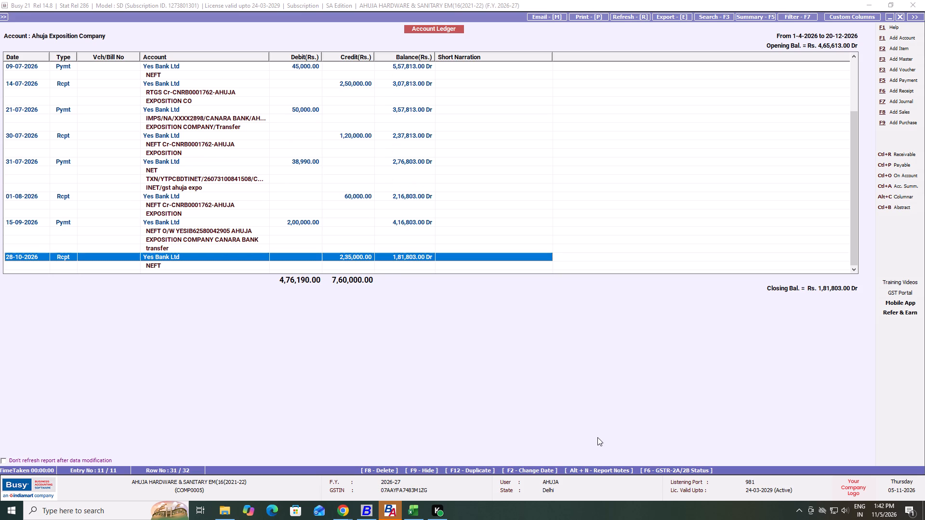
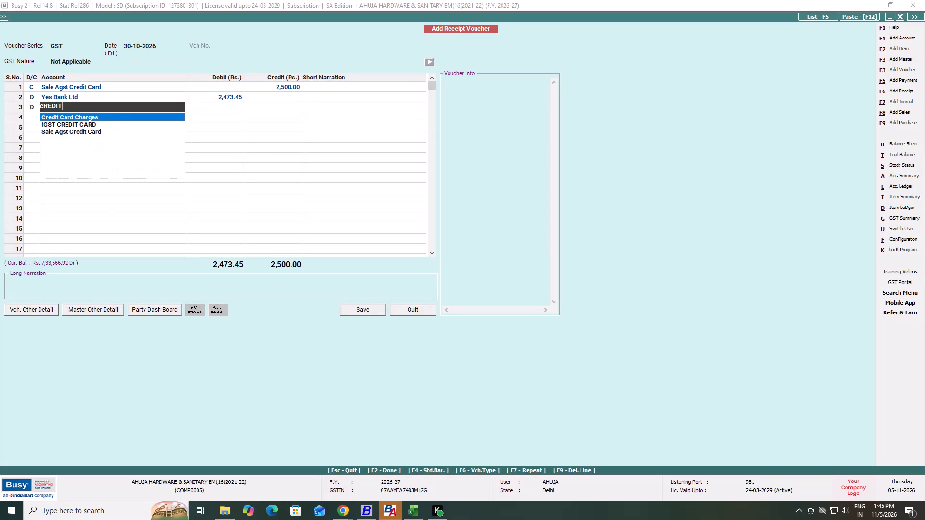
Debit the remaining 26.55 to Credit Card Charges on the third line of the 30-10-2026 receipt.
{"action": "type", "text": "ARD"}
{"action": "key", "text": "space"}
{"action": "key", "text": "Return"}
{"action": "key", "text": "Down"}
{"action": "key", "text": "Down"}
{"action": "key", "text": "Tab"}
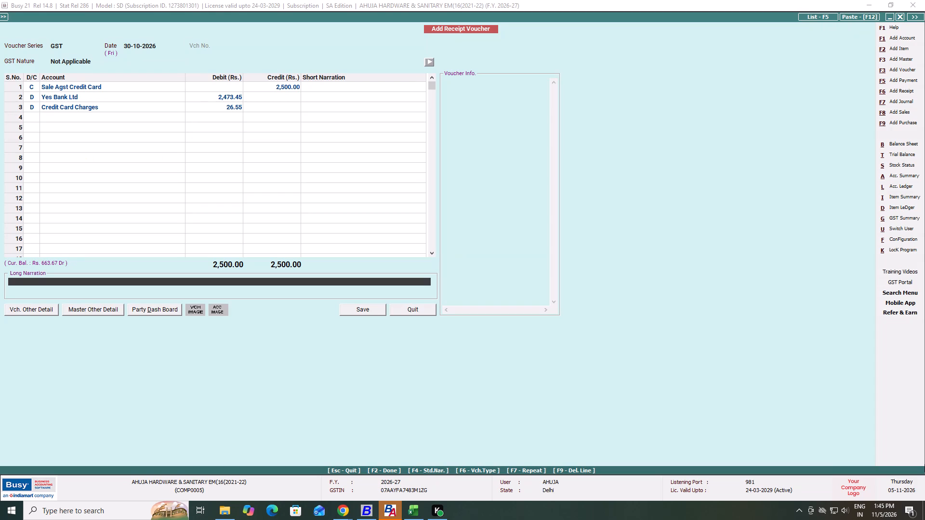
Enter the long narration BEING AMT. RECD. AND BANK CHARGES DEDUCTED BY BANK and save the receipt voucher.
{"action": "type", "text": "BEIN"}
{"action": "key", "text": "BackSpace"}
{"action": "key", "text": "BackSpace"}
{"action": "key", "text": "BackSpace"}
{"action": "key", "text": "BackSpace"}
{"action": "type", "text": "BEING AMT. REX"}
{"action": "key", "text": "BackSpace"}
{"action": "type", "text": "CD. AND BAMNK"}
{"action": "key", "text": "space"}
{"action": "key", "text": "BackSpace"}
{"action": "key", "text": "BackSpace"}
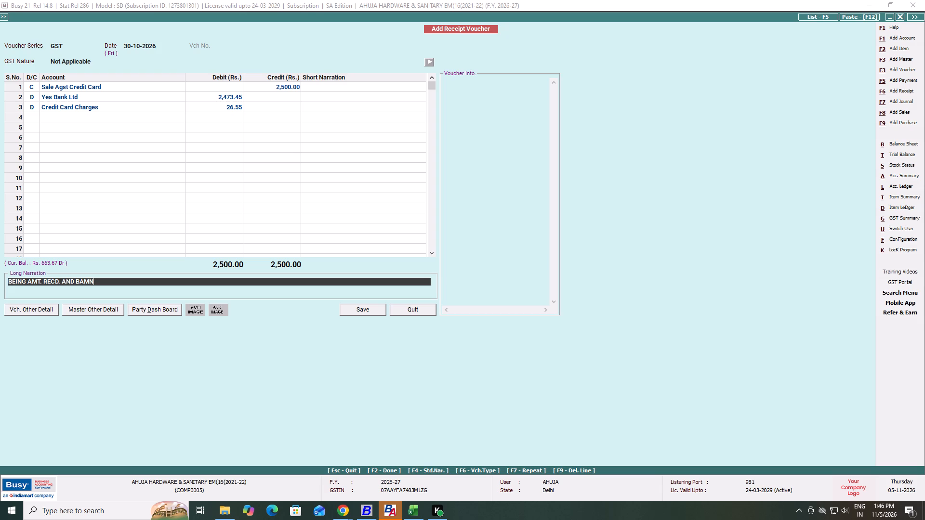
{"action": "key", "text": "BackSpace"}
{"action": "key", "text": "BackSpace"}
{"action": "type", "text": "NK CHARGES DEDC"}
{"action": "key", "text": "BackSpace"}
{"action": "type", "text": "UCTED BY BAN K"}
{"action": "key", "text": "BackSpace"}
{"action": "key", "text": "BackSpace"}
{"action": "key", "text": "k"}
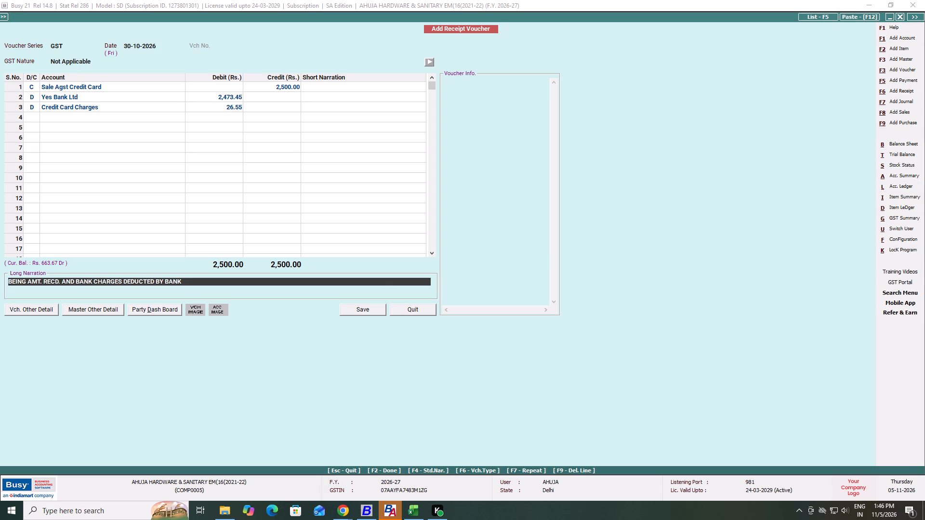
{"action": "key", "text": "F2"}
{"action": "key", "text": "F2"}
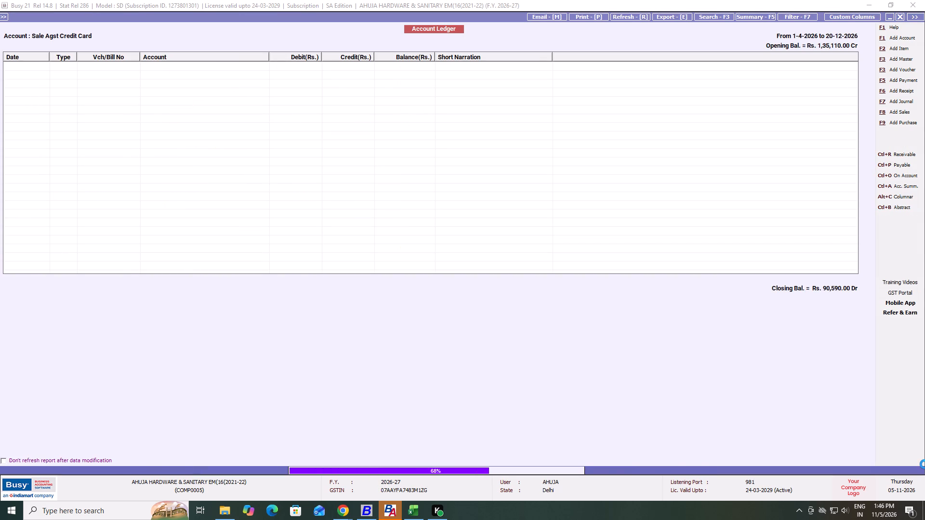
Examine the latest entries of the Sale Agst Credit Card ledger, from the 02-11-2026 journal back to the 29-10-2026 sale.
{"action": "key", "text": "End"}
{"action": "key", "text": "Up"}
{"action": "key", "text": "Up"}
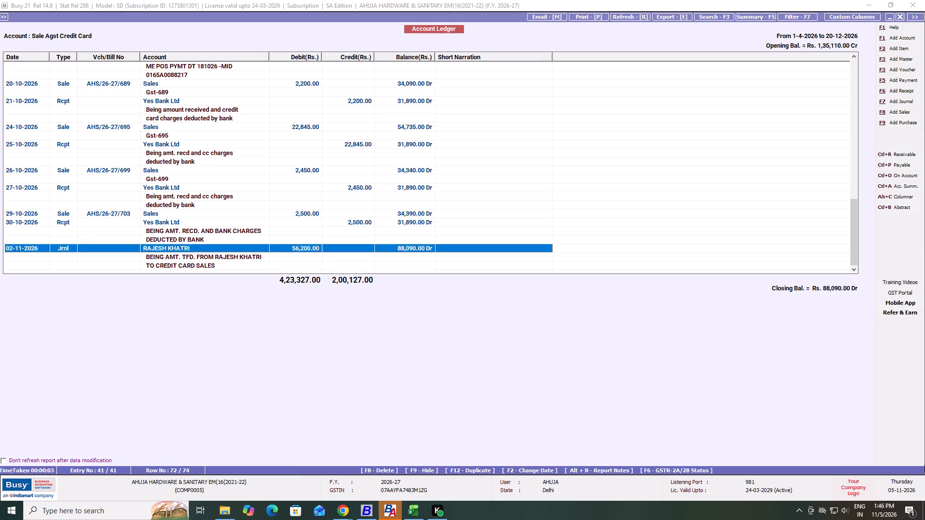
{"action": "key", "text": "Up"}
{"action": "key", "text": "Up"}
{"action": "key", "text": "Up"}
{"action": "key", "text": "Up"}
{"action": "key", "text": "Down"}
{"action": "key", "text": "Up"}
{"action": "key", "text": "Down"}
{"action": "key", "text": "Up"}
{"action": "key", "text": "Down"}
{"action": "key", "text": "Up"}
{"action": "key", "text": "Down"}
{"action": "key", "text": "Up"}
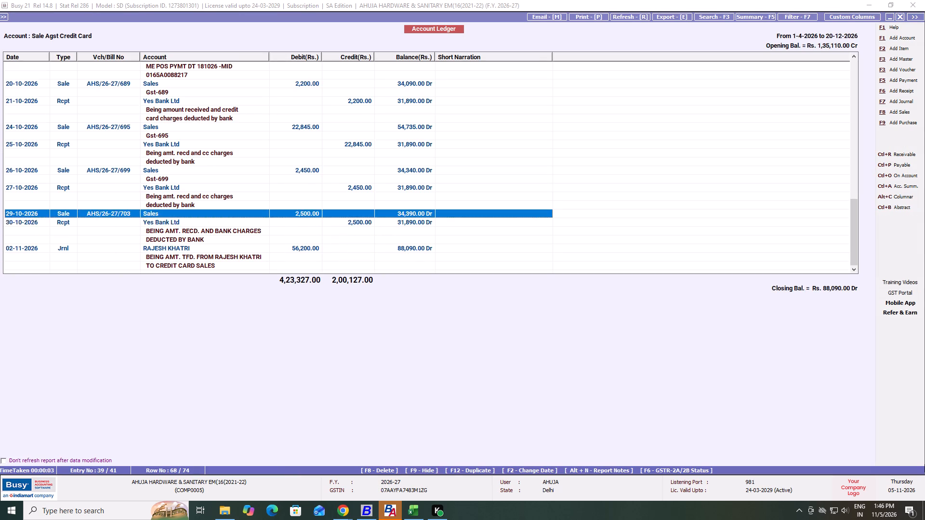
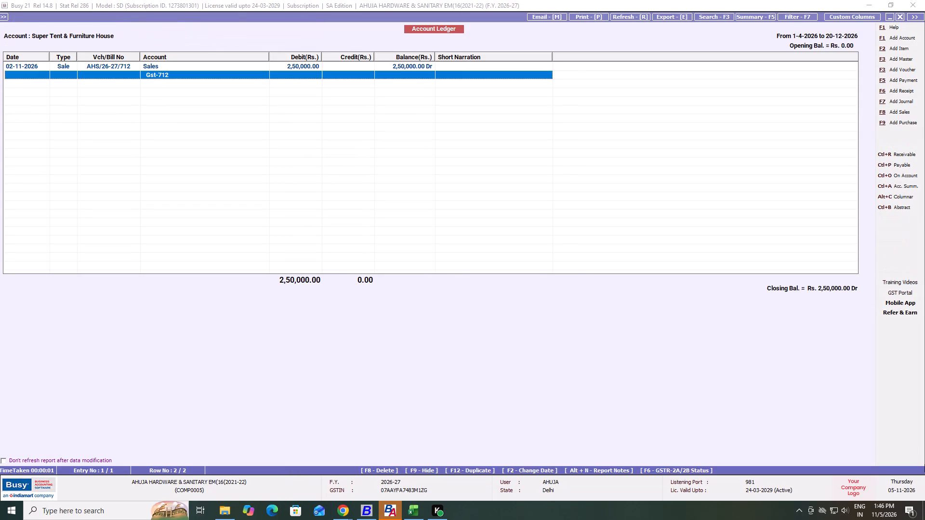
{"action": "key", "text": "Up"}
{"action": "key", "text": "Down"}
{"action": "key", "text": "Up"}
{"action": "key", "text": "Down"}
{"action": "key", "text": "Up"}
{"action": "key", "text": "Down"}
Start adding a new voucher of type Receipt from the Super Tent & Furniture House ledger.
{"action": "key", "text": "alt+F3"}
{"action": "key", "text": "Down"}
{"action": "key", "text": "Down"}
{"action": "key", "text": "Down"}
{"action": "key", "text": "Down"}
{"action": "key", "text": "Down"}
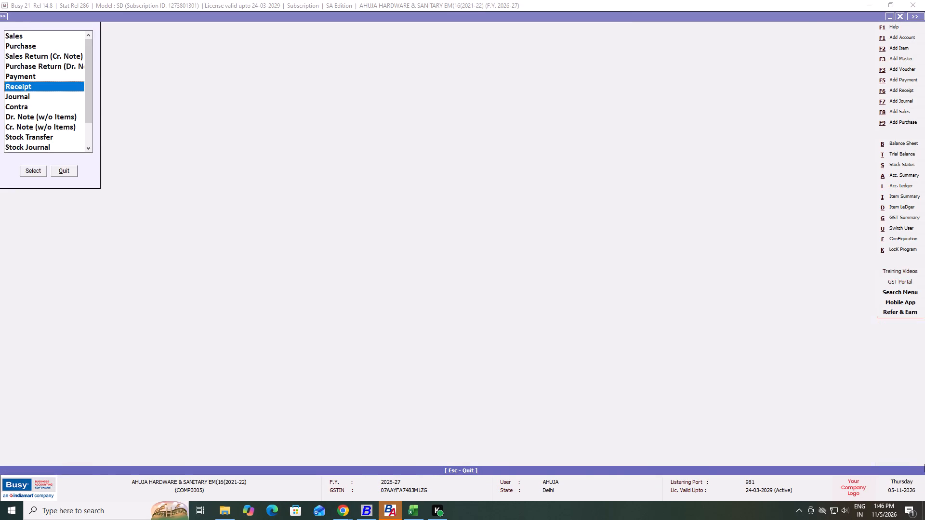
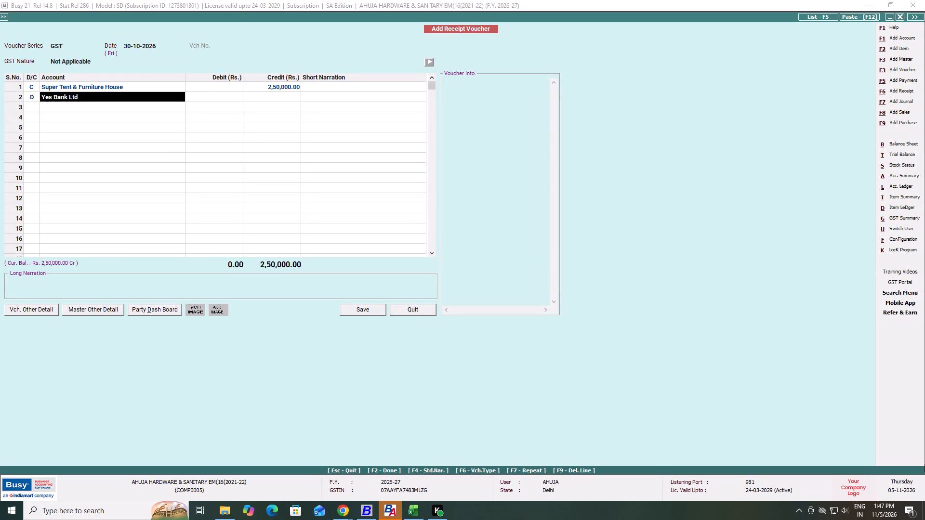
Debit Yes Bank Ltd 2,50,000.00 against Super Tent & Furniture House, enter the long narration NEFT, and save the receipt voucher.
{"action": "key", "text": "Return"}
{"action": "key", "text": "Return"}
{"action": "key", "text": "Return"}
{"action": "key", "text": "Tab"}
{"action": "type", "text": "NEFT"}
{"action": "key", "text": "F2"}
{"action": "key", "text": "F2"}
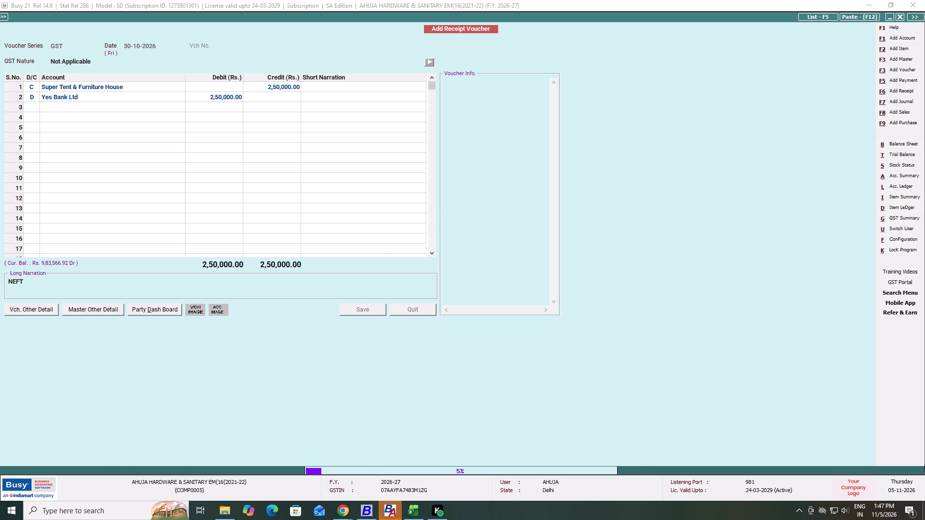
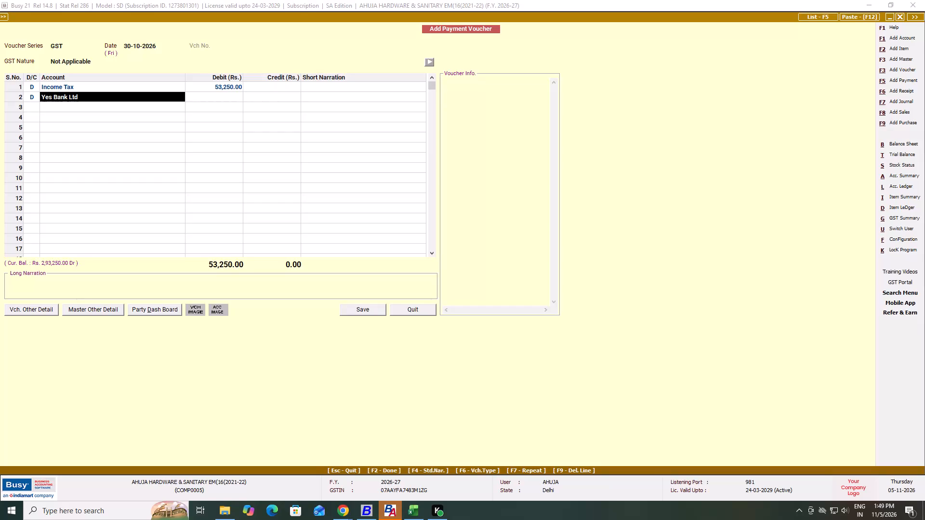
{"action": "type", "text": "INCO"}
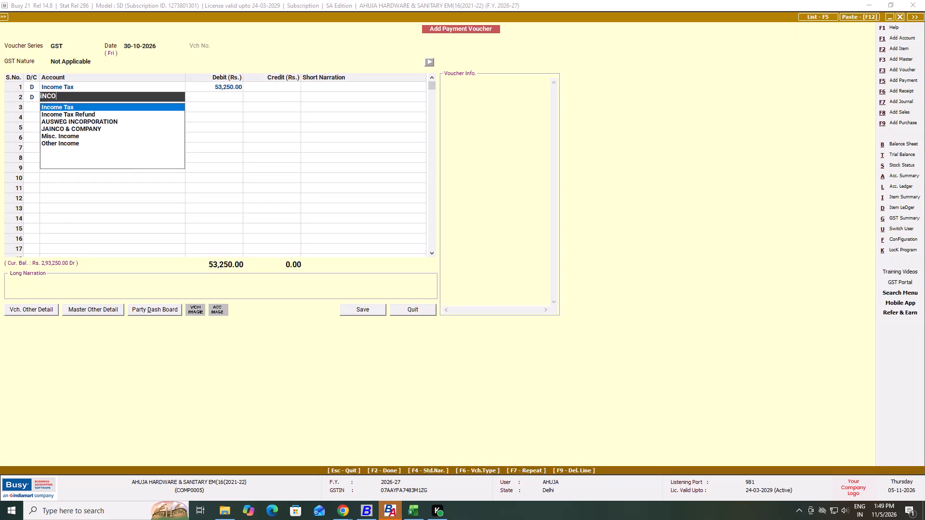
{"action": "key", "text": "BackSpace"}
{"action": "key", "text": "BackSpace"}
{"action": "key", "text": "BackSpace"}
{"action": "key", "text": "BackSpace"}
Change the payment voucher's second line to a credit entry and choose Yes Bank Ltd as its account.
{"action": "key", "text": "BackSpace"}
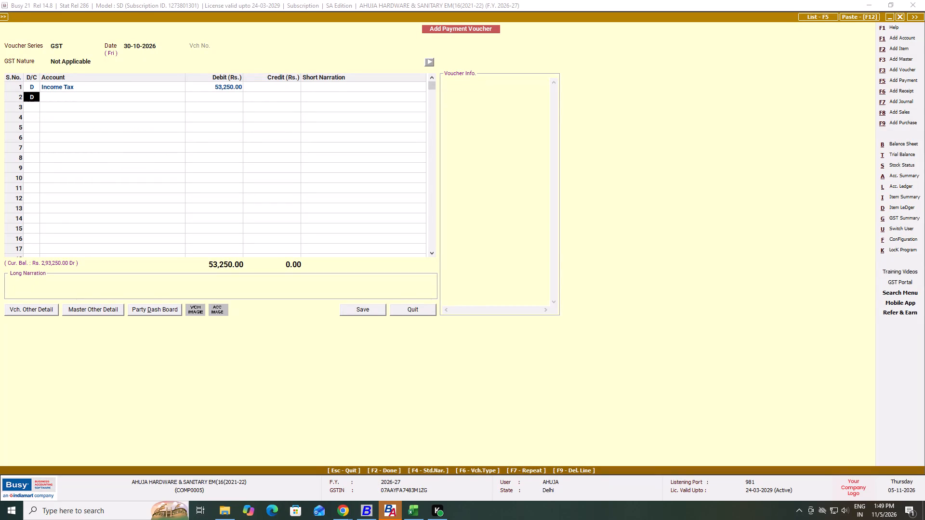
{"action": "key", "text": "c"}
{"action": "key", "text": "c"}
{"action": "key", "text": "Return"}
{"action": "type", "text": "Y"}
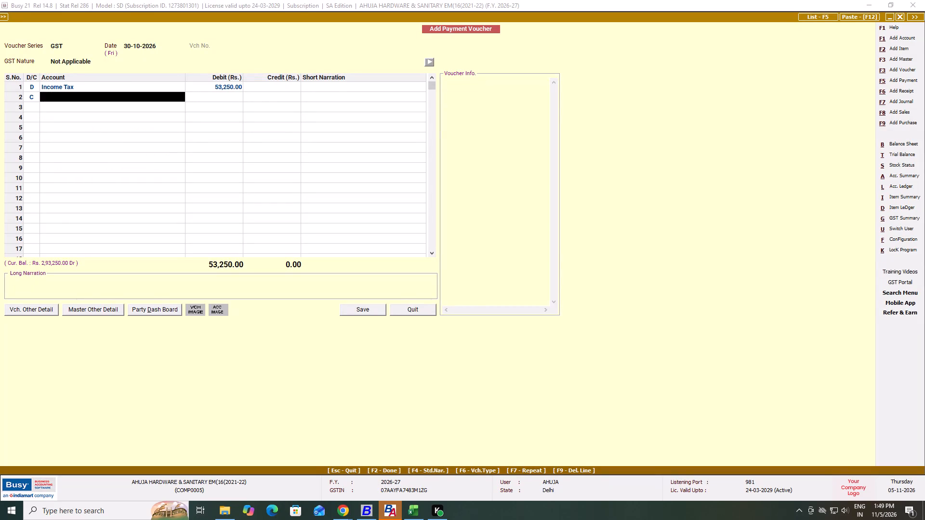
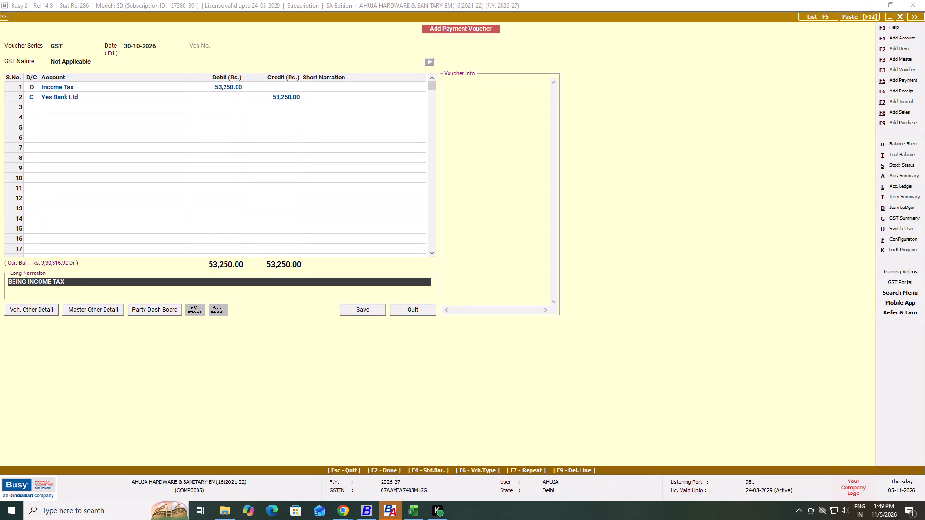
Complete the payment voucher's long narration as BEING INCOME TAX PAID OF followed by the taxpayer's name, and save the voucher.
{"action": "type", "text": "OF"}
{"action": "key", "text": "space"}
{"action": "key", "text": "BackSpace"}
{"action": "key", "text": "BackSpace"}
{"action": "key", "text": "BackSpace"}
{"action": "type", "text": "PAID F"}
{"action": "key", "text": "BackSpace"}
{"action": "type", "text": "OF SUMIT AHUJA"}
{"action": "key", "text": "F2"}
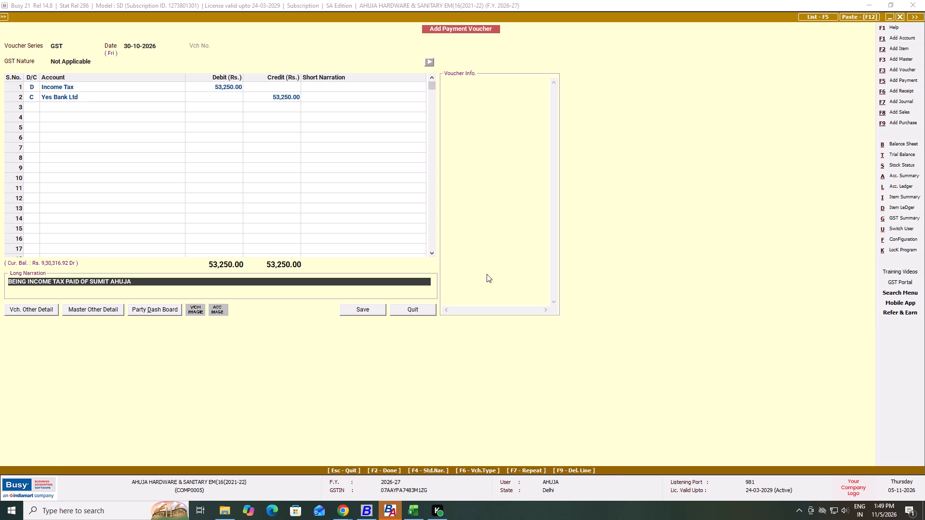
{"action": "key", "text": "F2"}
Review the payment entries and narrations in the Income Tax account ledger down to the 30-10-2026 entry.
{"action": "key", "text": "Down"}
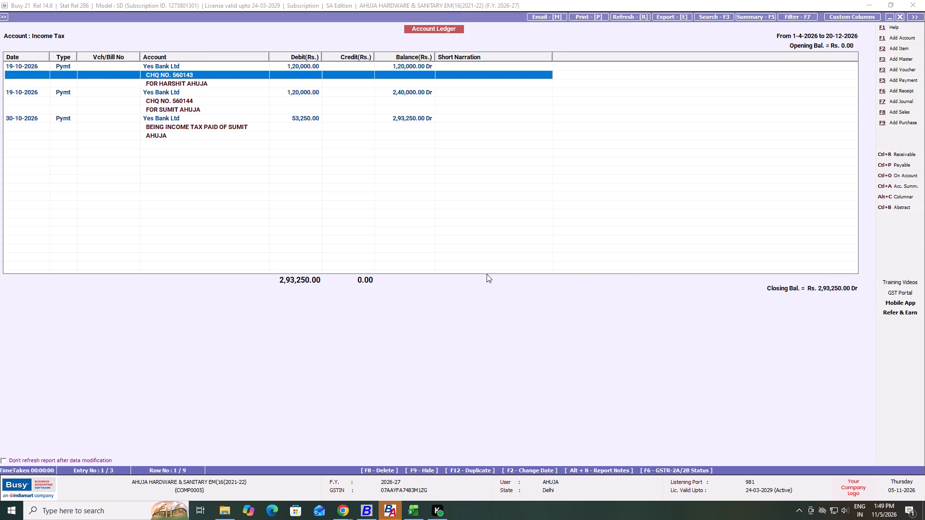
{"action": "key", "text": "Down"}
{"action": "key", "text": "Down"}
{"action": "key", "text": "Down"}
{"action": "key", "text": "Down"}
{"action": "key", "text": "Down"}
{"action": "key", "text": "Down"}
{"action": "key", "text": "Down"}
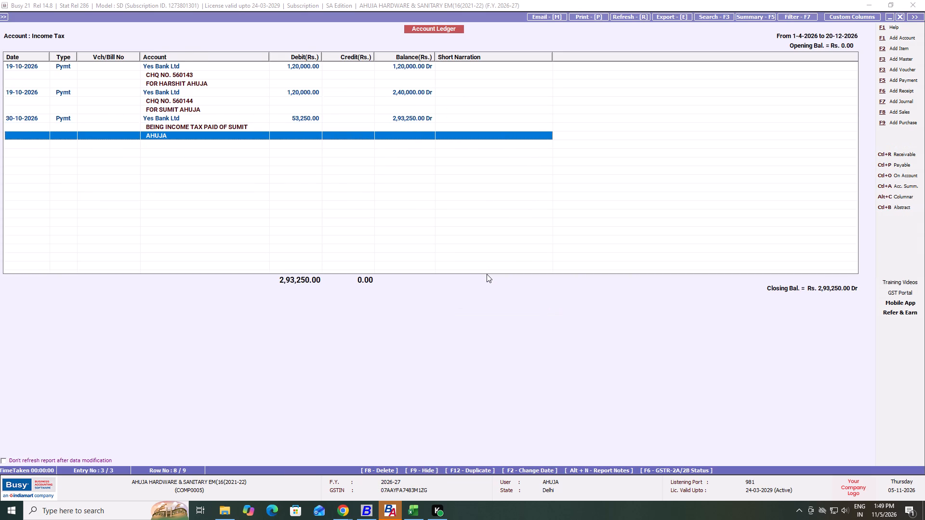
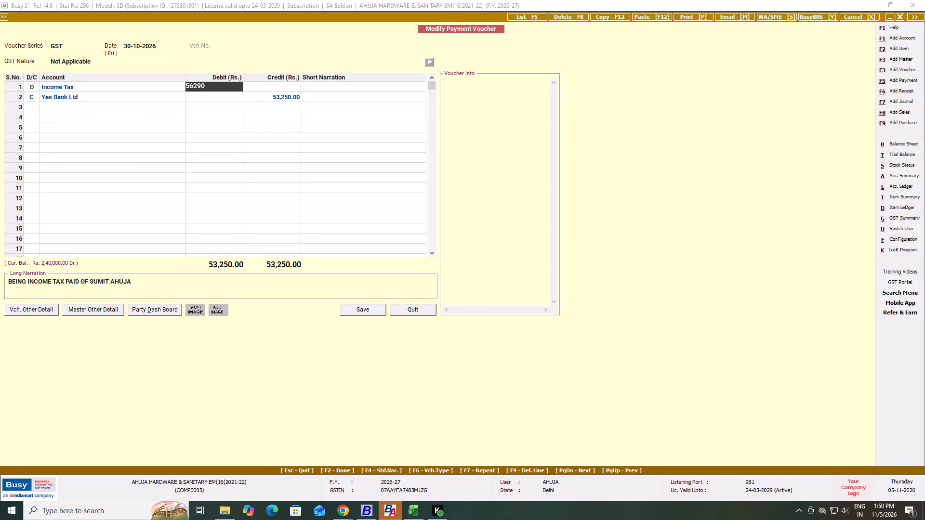
Set the 30-10-2026 payment voucher's Income Tax debit and Yes Bank Ltd credit to 56,290.00, and save the voucher.
{"action": "key", "text": "Return"}
{"action": "key", "text": "Return"}
{"action": "key", "text": "Return"}
{"action": "key", "text": "Return"}
{"action": "key", "text": "Return"}
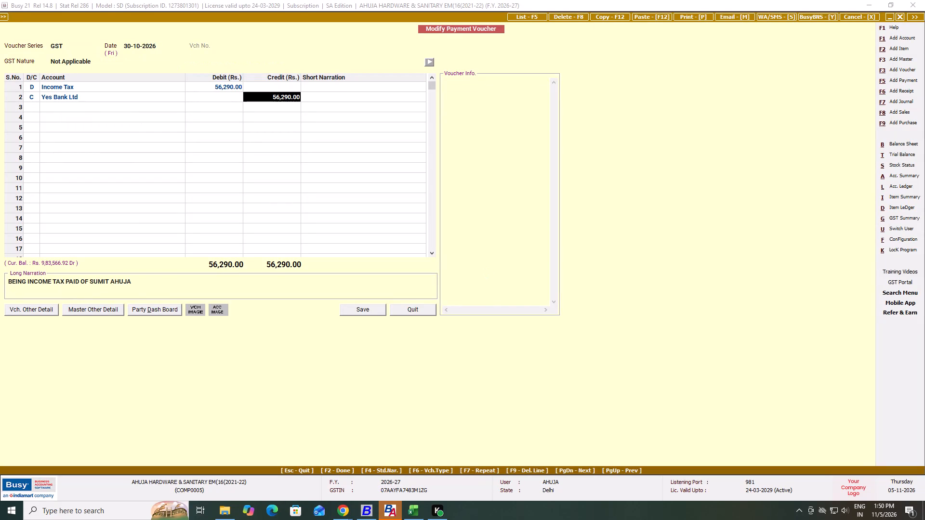
{"action": "key", "text": "F2"}
{"action": "key", "text": "Tab"}
{"action": "key", "text": "F2"}
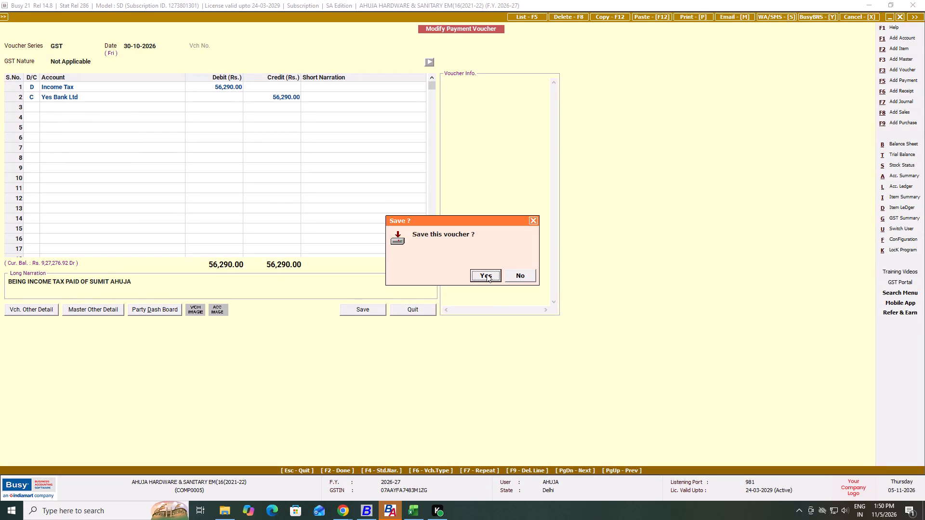
{"action": "key", "text": "F2"}
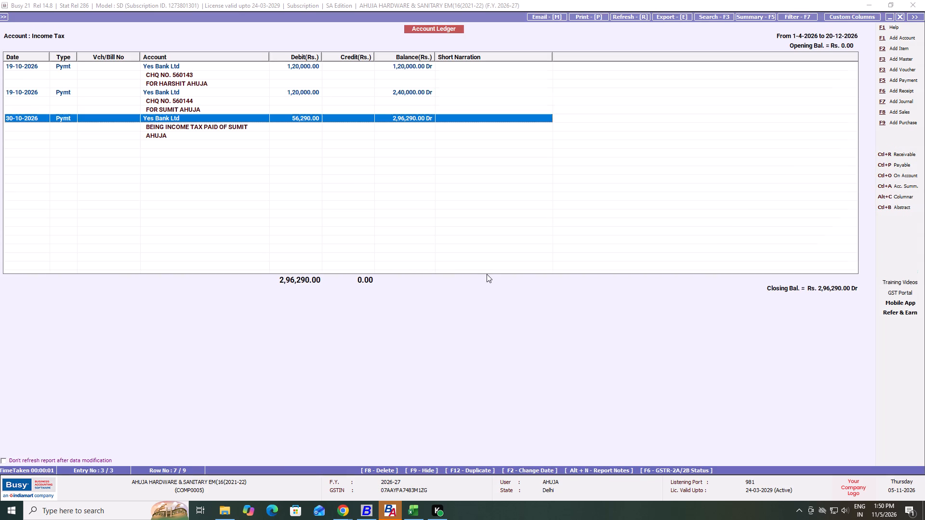
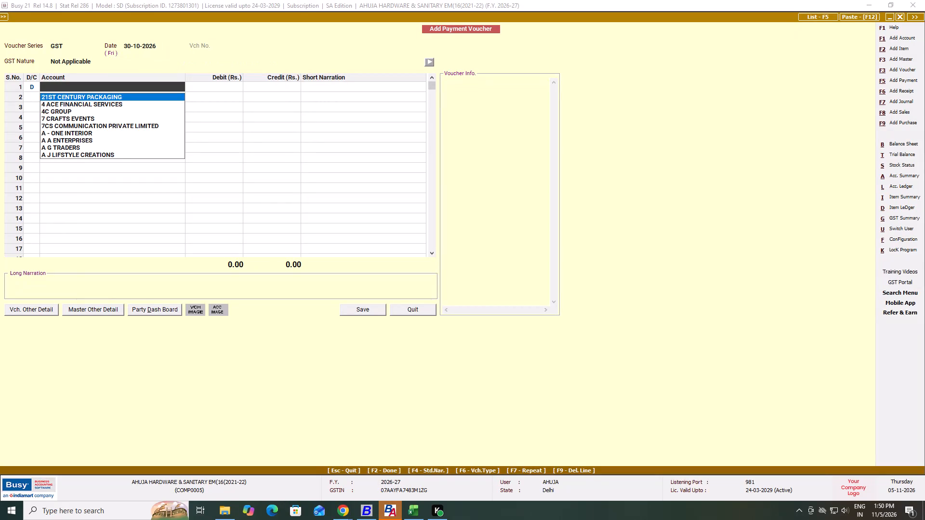
Enter an Income Tax debit of 55250 on the first line of the new payment voucher dated 30-10-2026.
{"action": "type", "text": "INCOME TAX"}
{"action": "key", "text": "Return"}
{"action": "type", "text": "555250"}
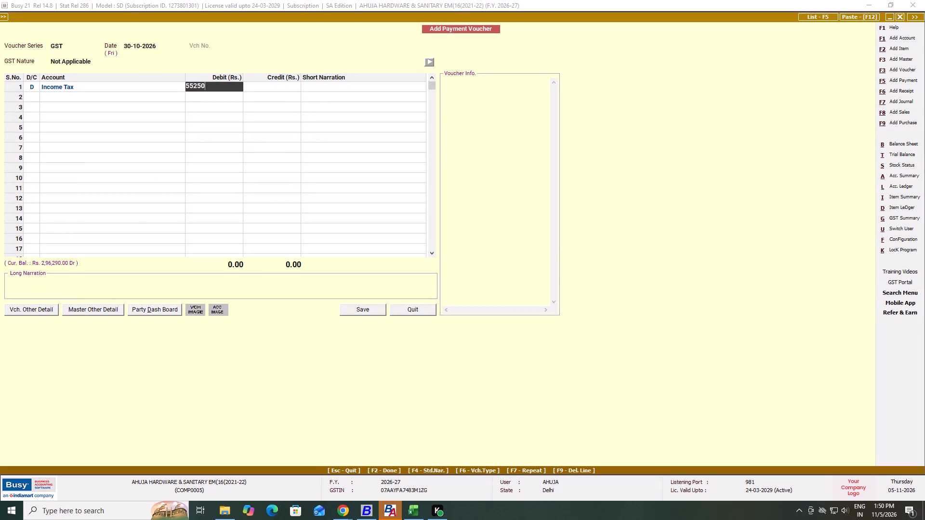
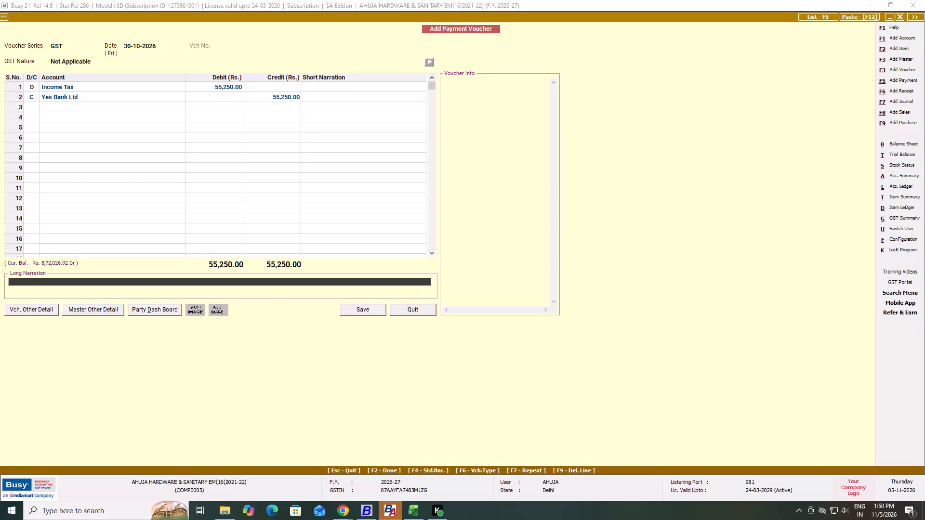
Enter "BEING INCOME TAX PAID OF" in the long narration of the 55,250 income tax payment voucher.
{"action": "type", "text": "BEING INCOIME TA"}
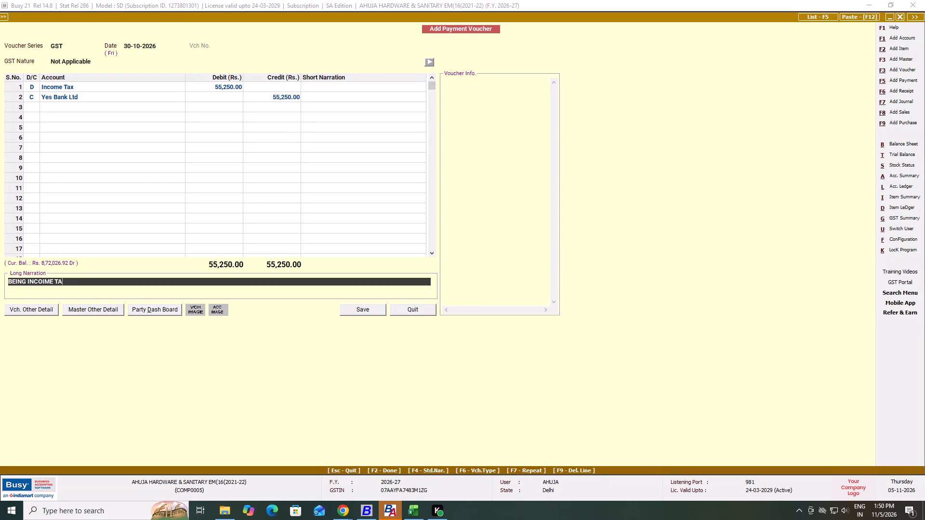
{"action": "key", "text": "BackSpace"}
{"action": "key", "text": "BackSpace"}
{"action": "key", "text": "BackSpace"}
{"action": "key", "text": "BackSpace"}
{"action": "key", "text": "BackSpace"}
{"action": "key", "text": "BackSpace"}
{"action": "type", "text": "ME TAX PAID OF"}
{"action": "key", "text": "space"}
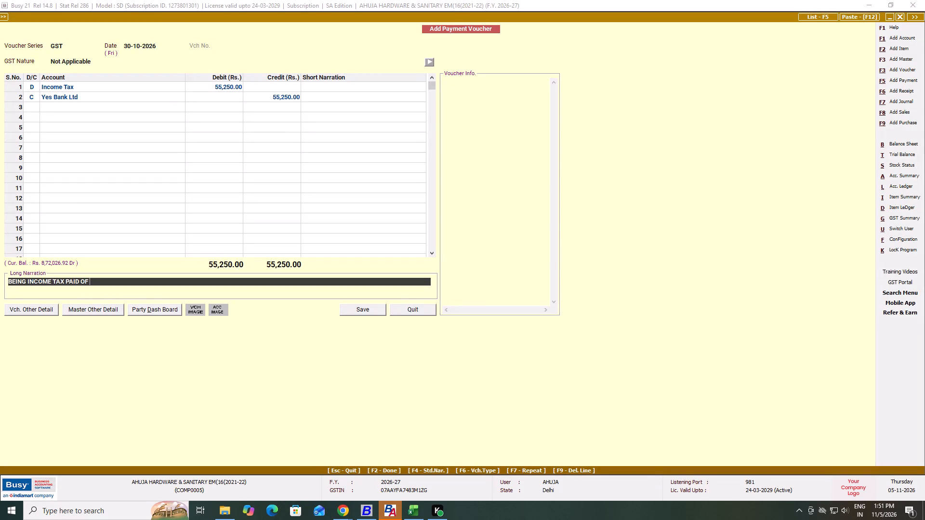
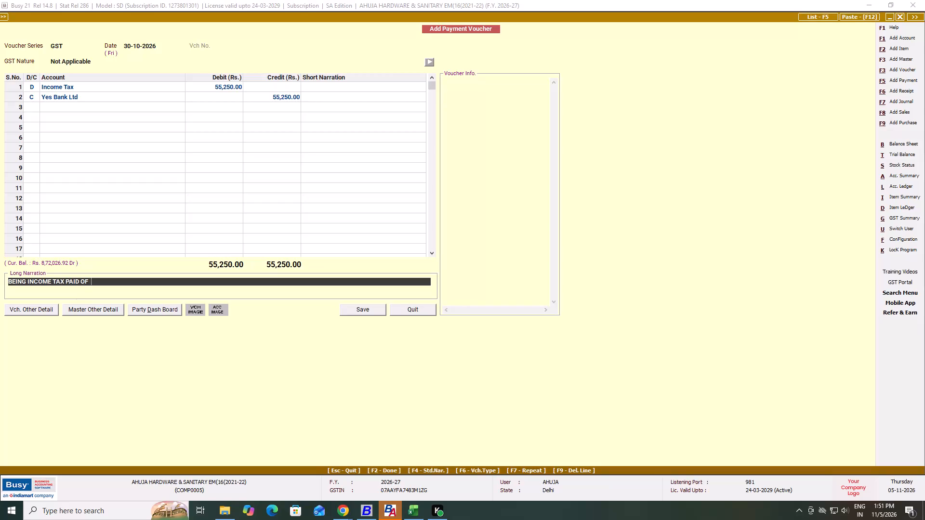
Add the taxpayer's name after "BEING INCOME TAX PAID OF" in the long narration of the 55,250 income tax payment voucher.
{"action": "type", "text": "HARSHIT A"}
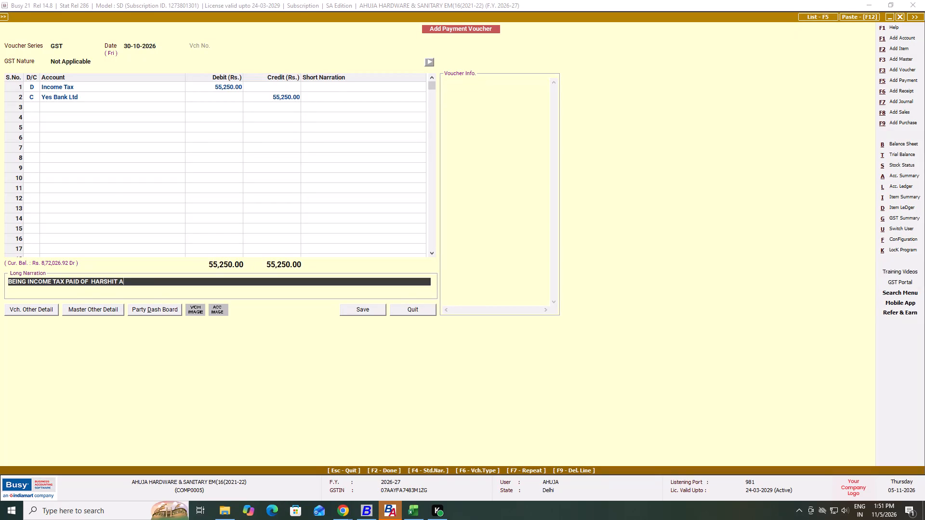
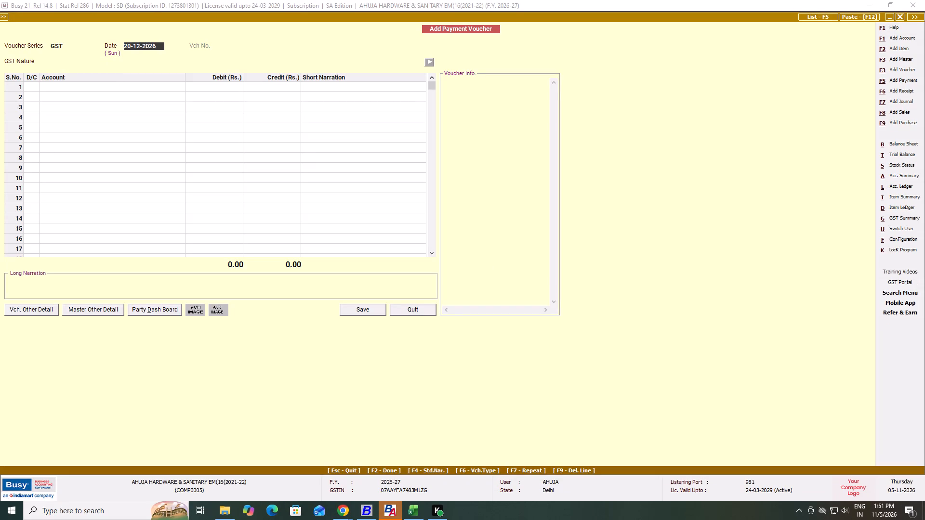
Date the new payment voucher 30-10-2026 with GST nature Not Applicable, and try to finish the voucher.
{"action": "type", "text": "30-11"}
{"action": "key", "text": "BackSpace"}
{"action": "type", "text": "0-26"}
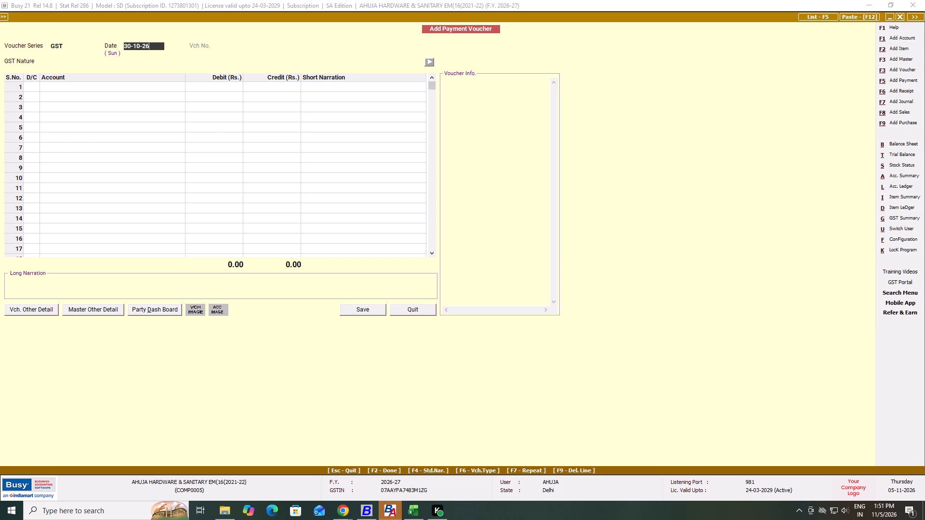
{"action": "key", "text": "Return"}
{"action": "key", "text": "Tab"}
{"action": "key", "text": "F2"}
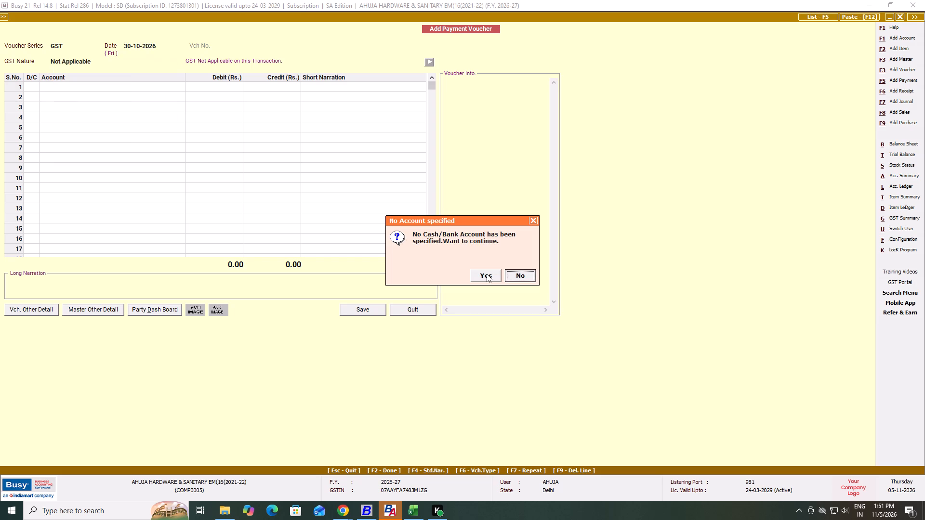
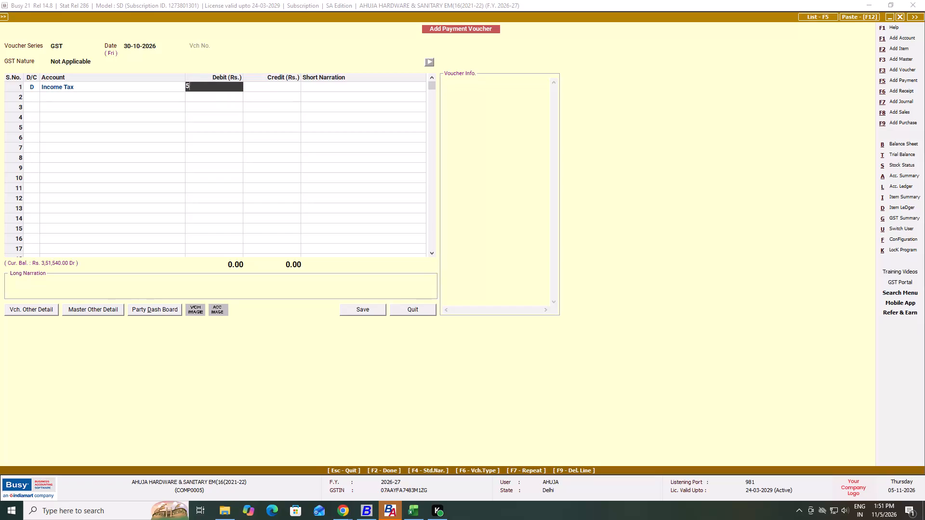
Debit Income Tax with 50,240.00 and credit Yes Bank Ltd with the same amount in the payment voucher.
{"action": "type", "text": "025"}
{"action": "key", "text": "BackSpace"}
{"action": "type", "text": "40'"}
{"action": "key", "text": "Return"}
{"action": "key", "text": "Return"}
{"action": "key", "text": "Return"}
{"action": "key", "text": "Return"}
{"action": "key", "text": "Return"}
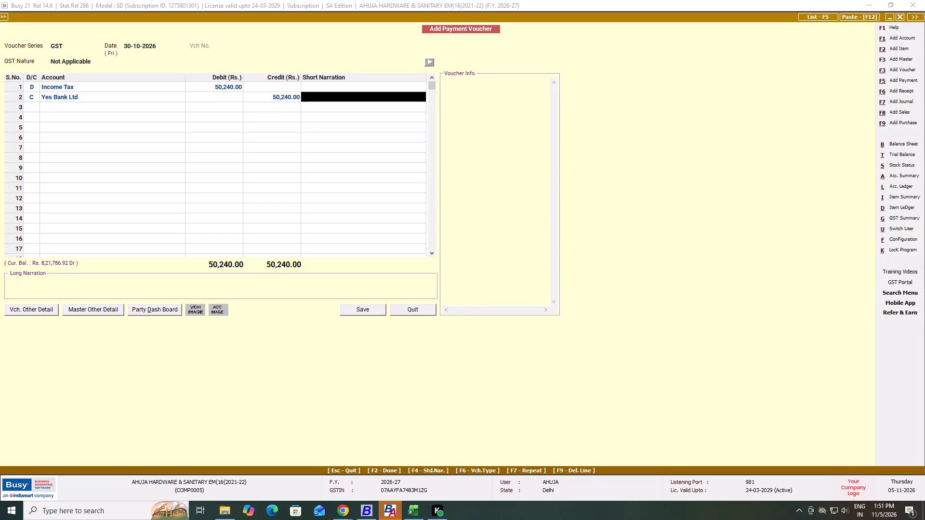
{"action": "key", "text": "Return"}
Enter the long narration "BEING INCOME TAX PAID OF" followed by the taxpayer's name, and save the payment voucher.
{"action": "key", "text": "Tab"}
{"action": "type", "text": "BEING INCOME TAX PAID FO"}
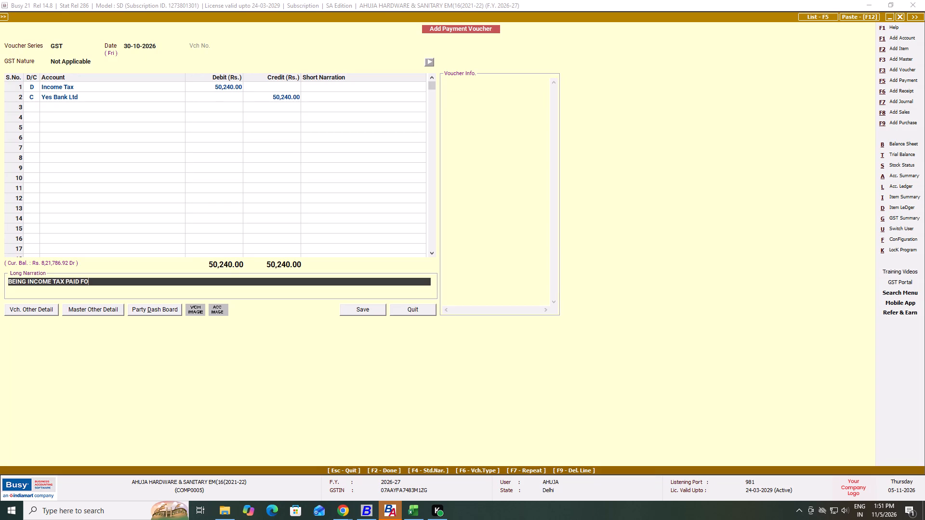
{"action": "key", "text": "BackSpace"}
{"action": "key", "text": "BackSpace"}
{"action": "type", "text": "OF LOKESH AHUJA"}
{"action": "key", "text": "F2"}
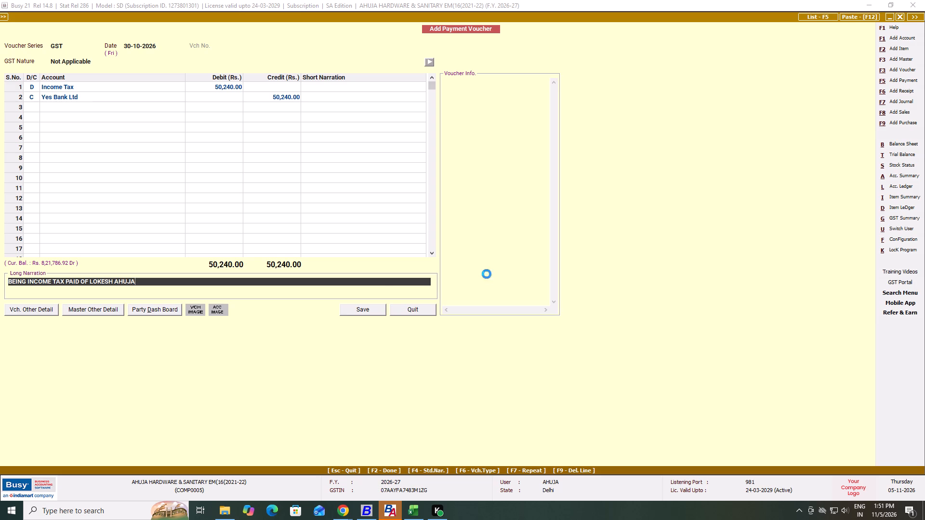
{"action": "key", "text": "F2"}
Review the payment entries and their narrations in the Income Tax account ledger.
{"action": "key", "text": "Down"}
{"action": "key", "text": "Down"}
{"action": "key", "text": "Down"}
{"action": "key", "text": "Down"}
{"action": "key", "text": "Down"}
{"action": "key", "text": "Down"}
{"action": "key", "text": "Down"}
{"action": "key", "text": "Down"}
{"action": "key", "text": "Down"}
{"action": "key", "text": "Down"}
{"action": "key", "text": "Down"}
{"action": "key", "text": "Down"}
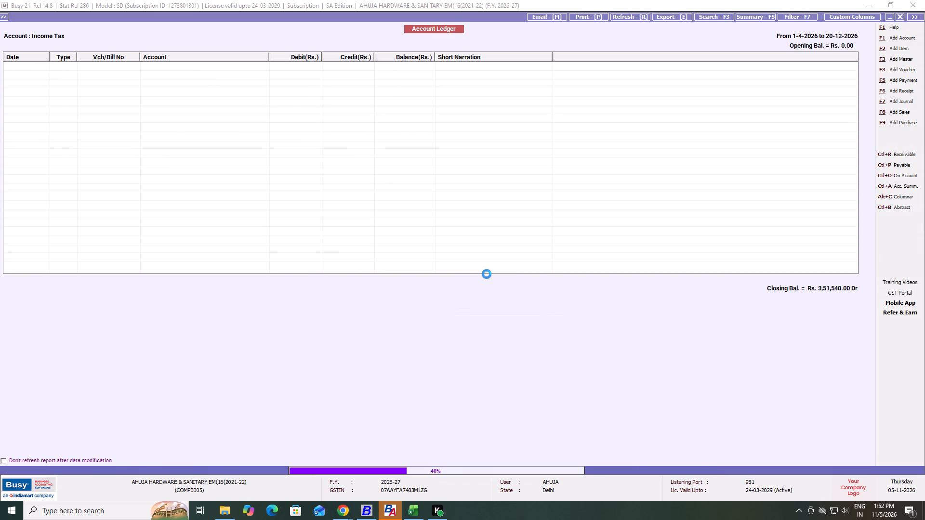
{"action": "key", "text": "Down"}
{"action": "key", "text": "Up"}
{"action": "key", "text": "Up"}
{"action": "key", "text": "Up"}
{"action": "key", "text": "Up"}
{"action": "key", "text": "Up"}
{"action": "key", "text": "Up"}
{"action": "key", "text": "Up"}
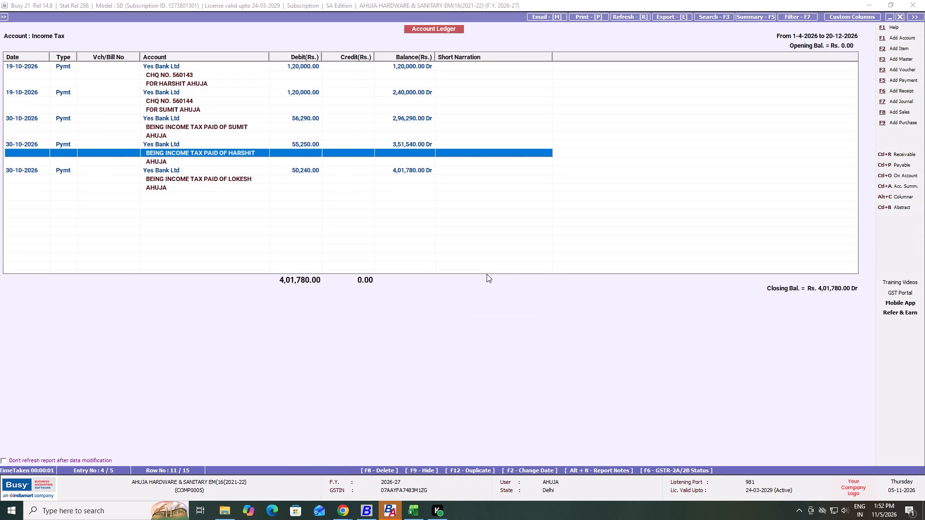
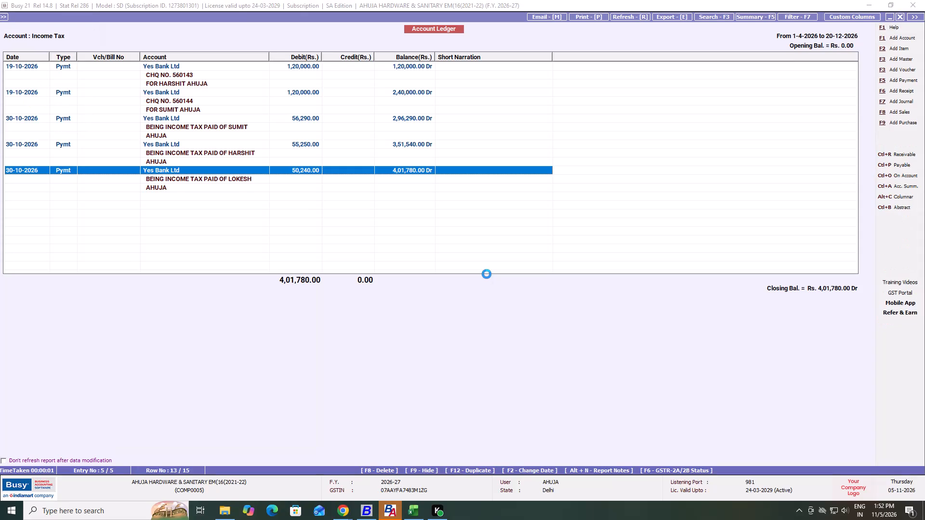
Start a new payment voucher dated 30-10-2026 with GST nature Not Applicable.
{"action": "key", "text": "Return"}
{"action": "key", "text": "Tab"}
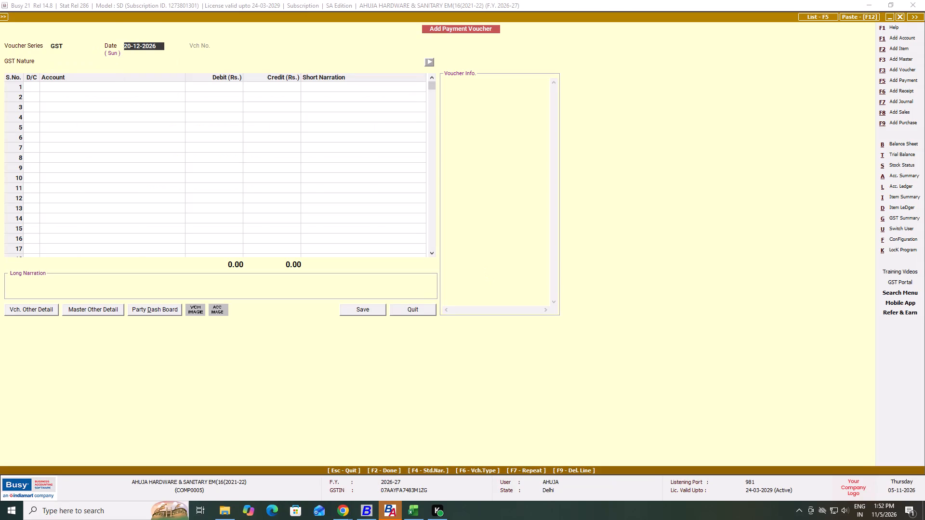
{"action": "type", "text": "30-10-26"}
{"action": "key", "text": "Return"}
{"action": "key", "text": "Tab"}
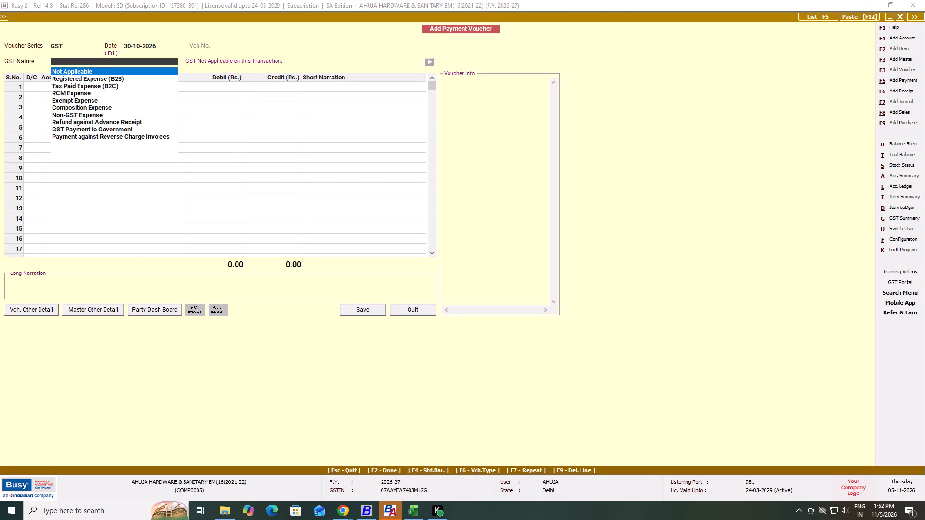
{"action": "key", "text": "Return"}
Debit Income Tax with 53,250.00 and credit Yes Bank Ltd with the same amount in the payment voucher.
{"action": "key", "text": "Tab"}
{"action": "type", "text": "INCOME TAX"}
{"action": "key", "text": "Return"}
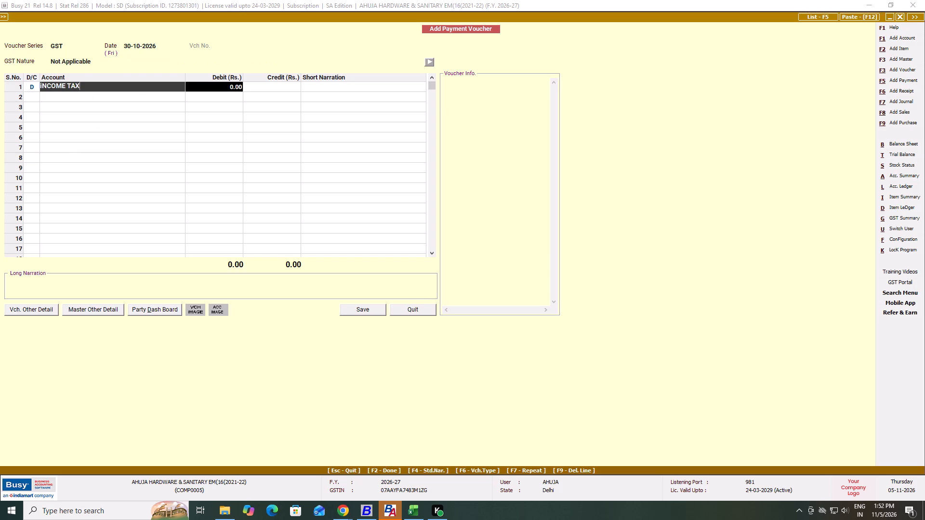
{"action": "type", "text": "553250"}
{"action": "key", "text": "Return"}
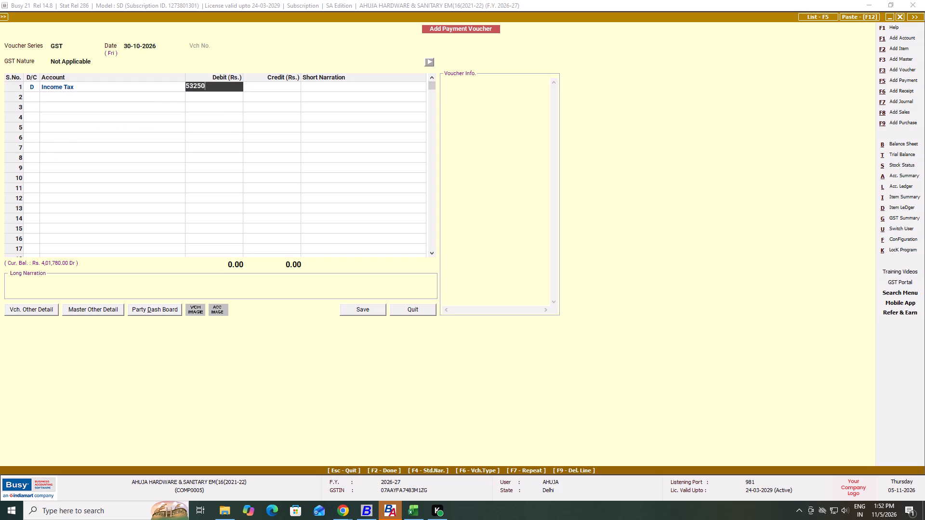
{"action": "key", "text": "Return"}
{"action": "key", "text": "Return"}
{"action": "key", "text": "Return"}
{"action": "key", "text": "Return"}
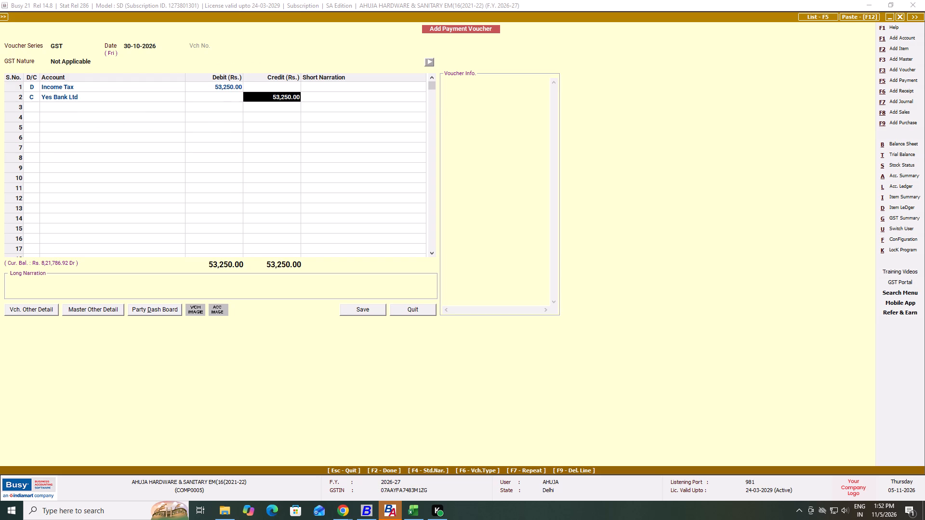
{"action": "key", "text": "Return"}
Enter the long narration "BEING INCOME TAX PAID OF" in the payment voucher.
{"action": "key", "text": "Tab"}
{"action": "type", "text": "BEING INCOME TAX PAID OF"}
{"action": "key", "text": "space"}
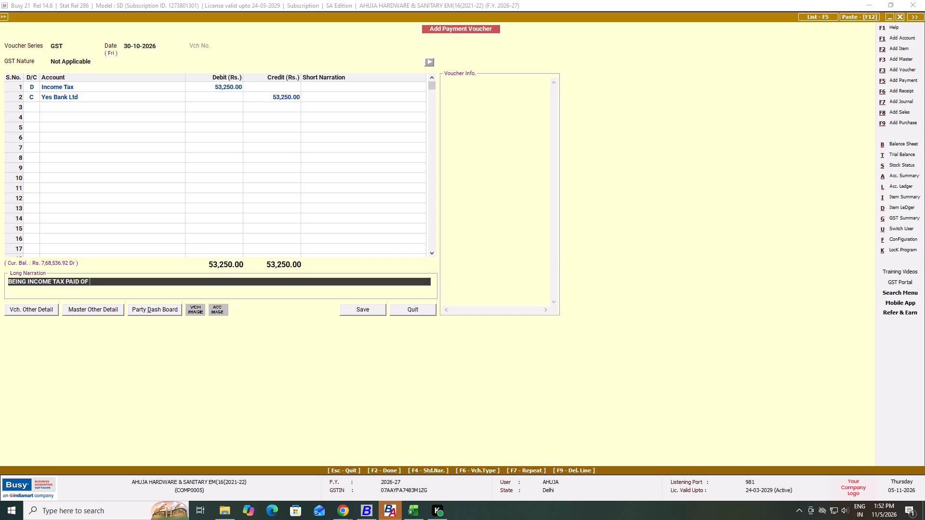
Complete the long narration with the name of the person whose income tax was paid, and save the payment voucher.
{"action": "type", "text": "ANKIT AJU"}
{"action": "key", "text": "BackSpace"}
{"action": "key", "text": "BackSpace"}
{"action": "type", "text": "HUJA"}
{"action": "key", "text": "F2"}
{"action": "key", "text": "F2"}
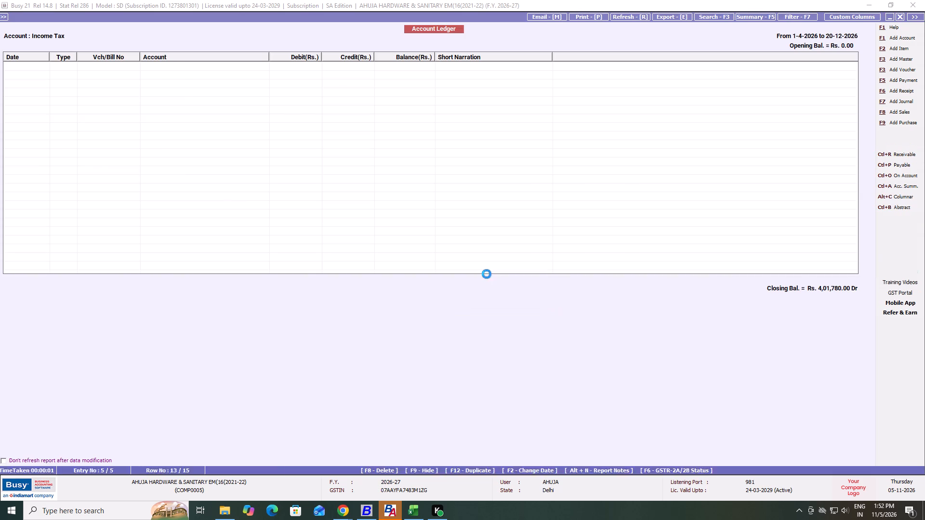
Check the latest entries in the Income Tax account ledger and close the report.
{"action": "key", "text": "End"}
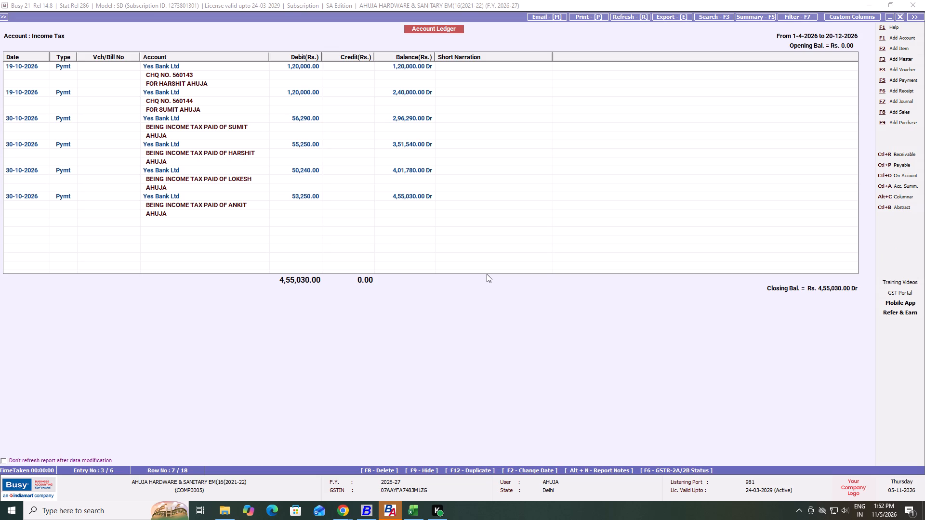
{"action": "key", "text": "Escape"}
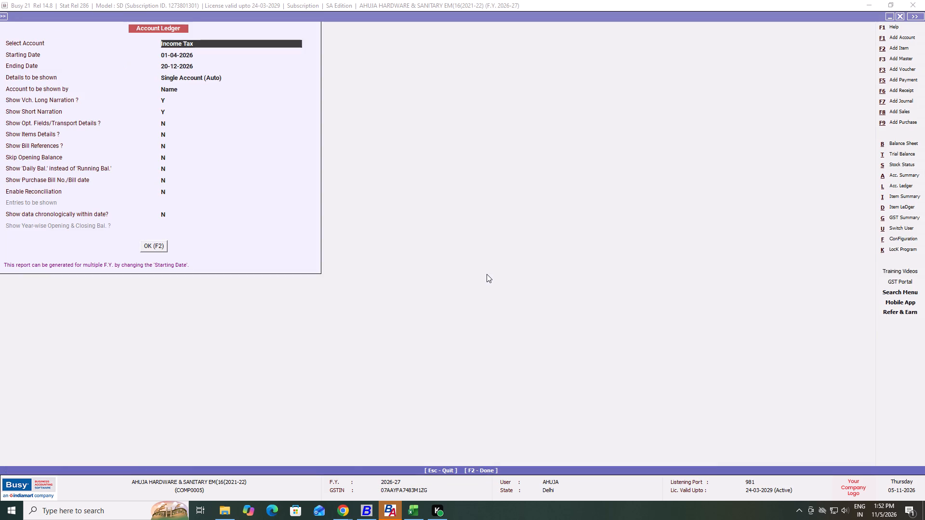
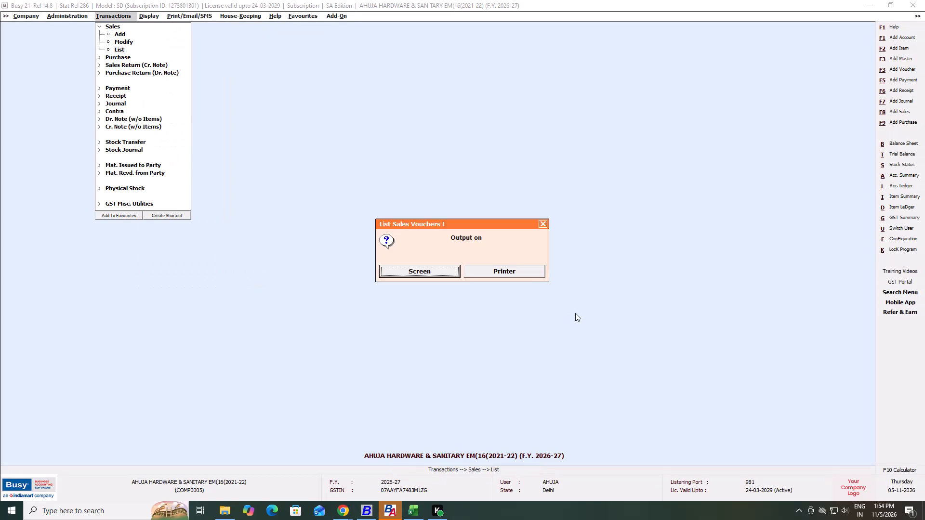
List the sales vouchers of all series on screen using the default report options.
{"action": "key", "text": "Return"}
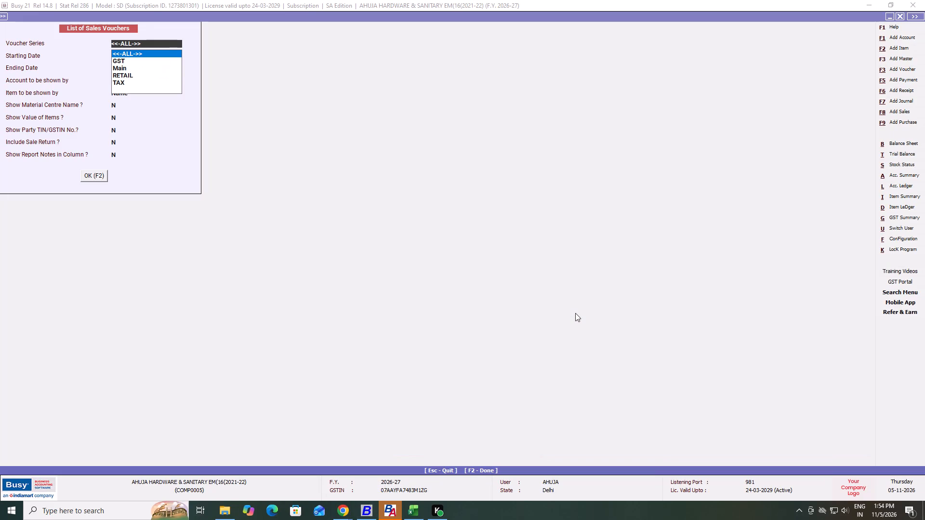
{"action": "key", "text": "F2"}
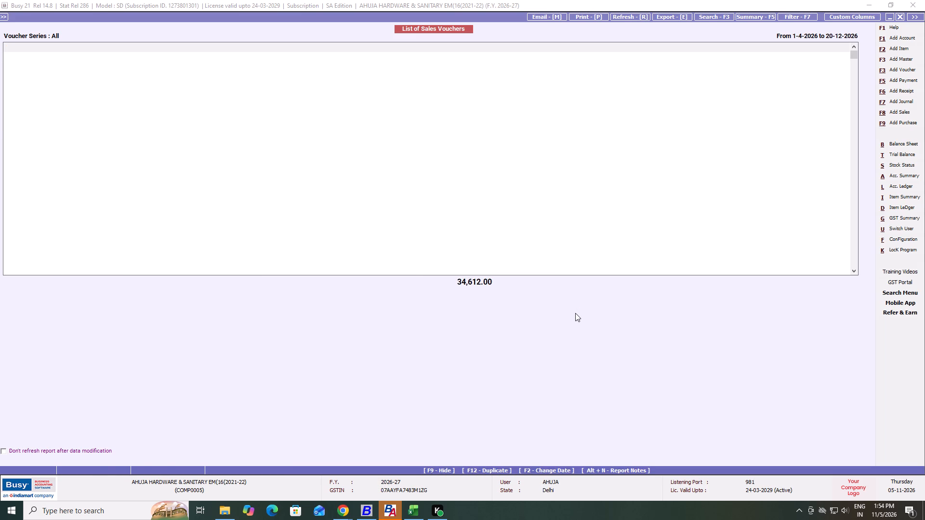
Open SHAKSHI POWER SOLUTION's sales voucher AHS/26-27/717 dated 04-11-2026 from the end of the list.
{"action": "key", "text": "End"}
{"action": "key", "text": "Up"}
{"action": "key", "text": "Up"}
{"action": "key", "text": "Up"}
{"action": "key", "text": "Up"}
{"action": "key", "text": "Up"}
{"action": "key", "text": "Up"}
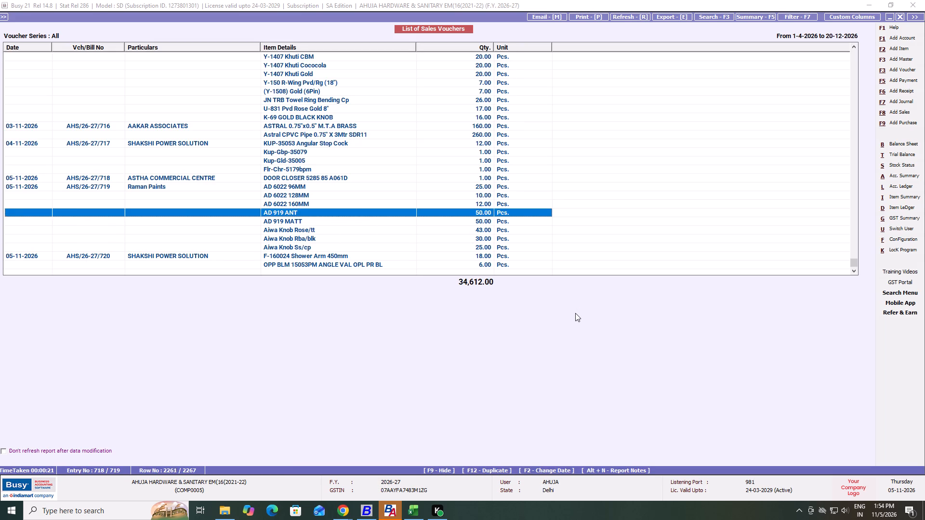
{"action": "key", "text": "Up"}
{"action": "key", "text": "Up"}
{"action": "key", "text": "Up"}
{"action": "key", "text": "Up"}
{"action": "key", "text": "Up"}
{"action": "key", "text": "Up"}
{"action": "key", "text": "Up"}
{"action": "key", "text": "Up"}
{"action": "key", "text": "Return"}
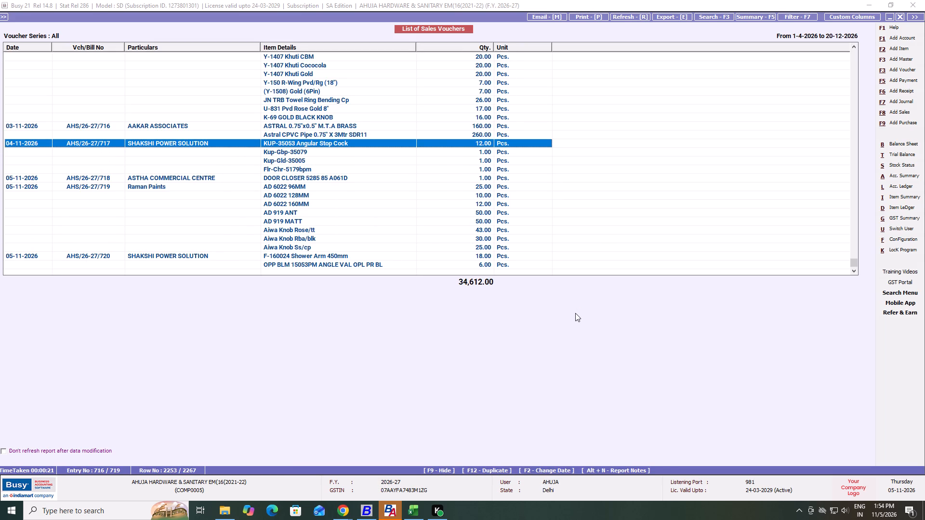
Print one copy of the sales invoice in STANDARD format to a Desktop PDF named INVOICE NO. 717, and close the voucher.
{"action": "key", "text": "ctrl+p"}
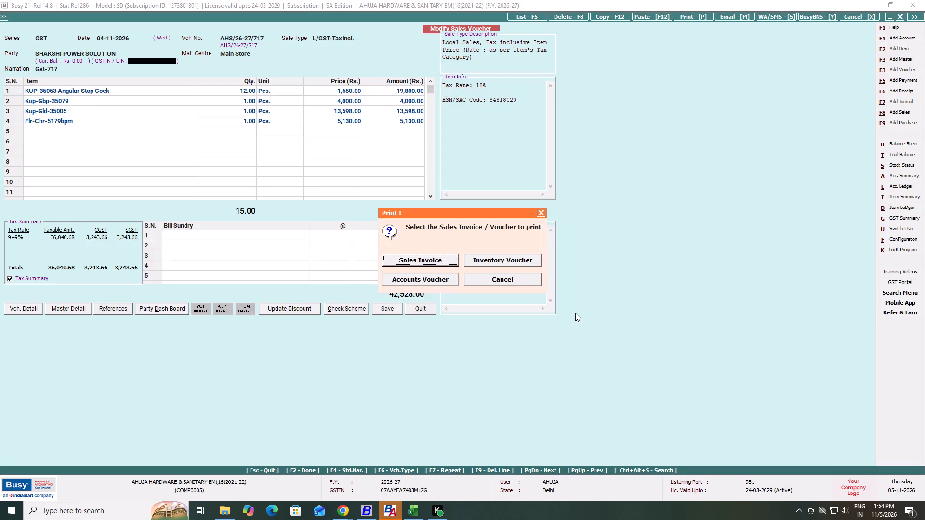
{"action": "key", "text": "Return"}
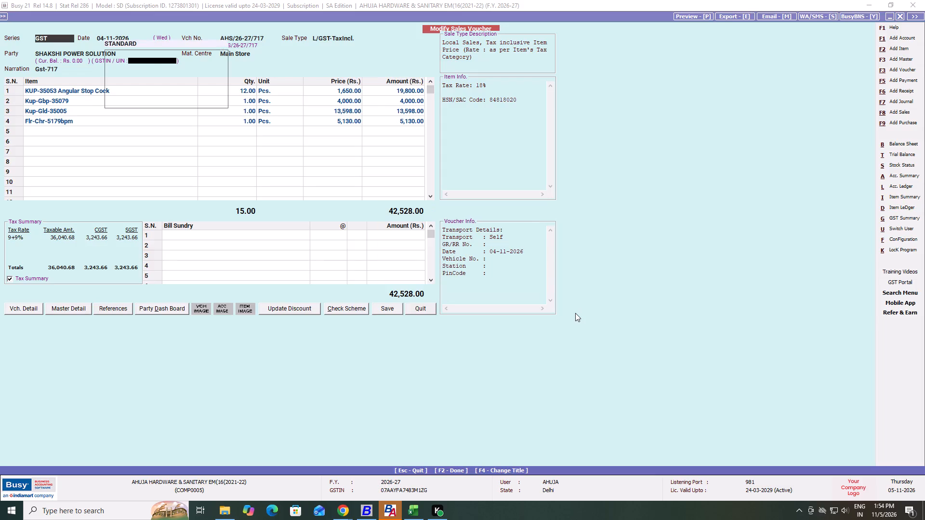
{"action": "key", "text": "Return"}
{"action": "key", "text": "Tab"}
{"action": "key", "text": "1"}
{"action": "key", "text": "Return"}
{"action": "key", "text": "Tab"}
{"action": "key", "text": "Return"}
{"action": "key", "text": "Tab"}
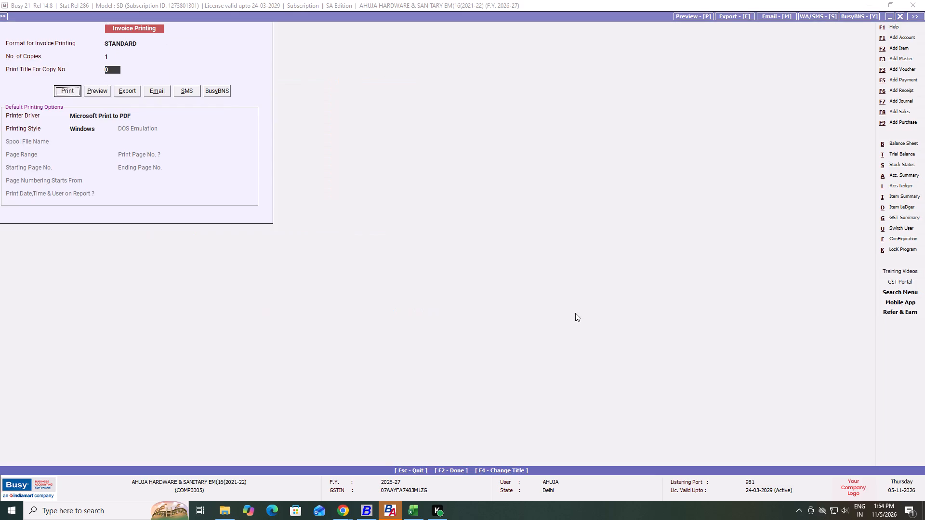
{"action": "key", "text": "Return"}
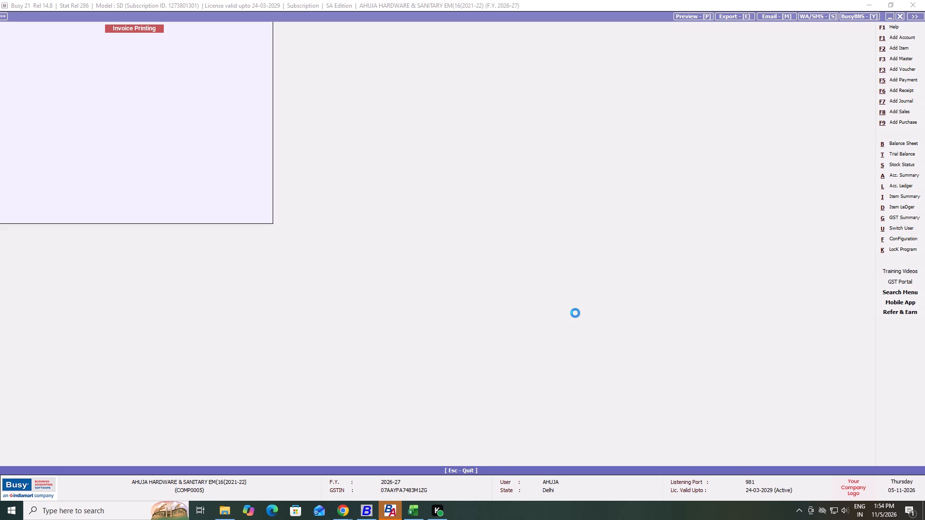
{"action": "type", "text": "INVOICE NO."}
{"action": "key", "text": "space"}
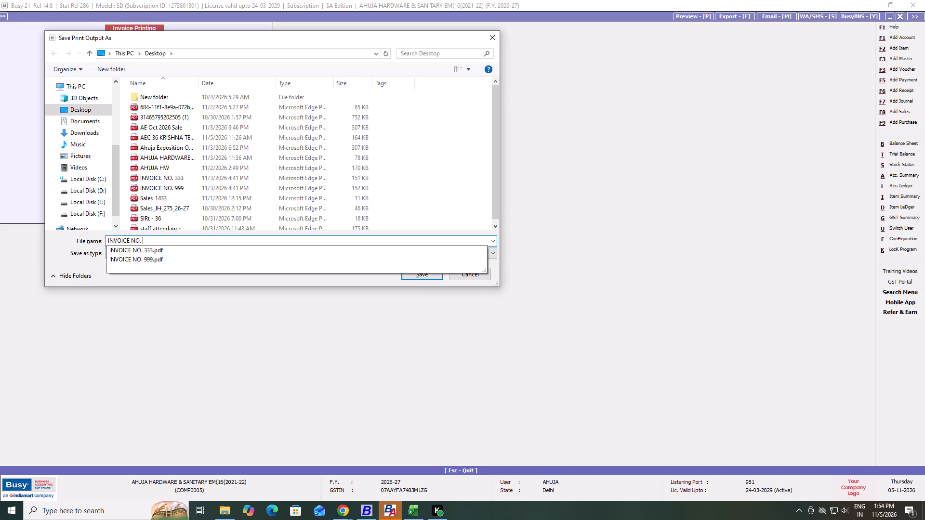
{"action": "type", "text": "717"}
{"action": "key", "text": "Return"}
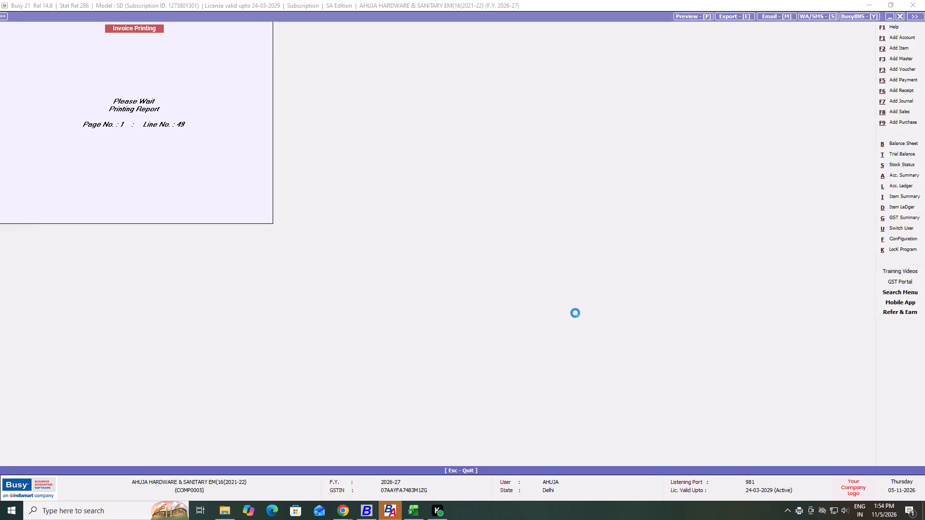
{"action": "key", "text": "Escape"}
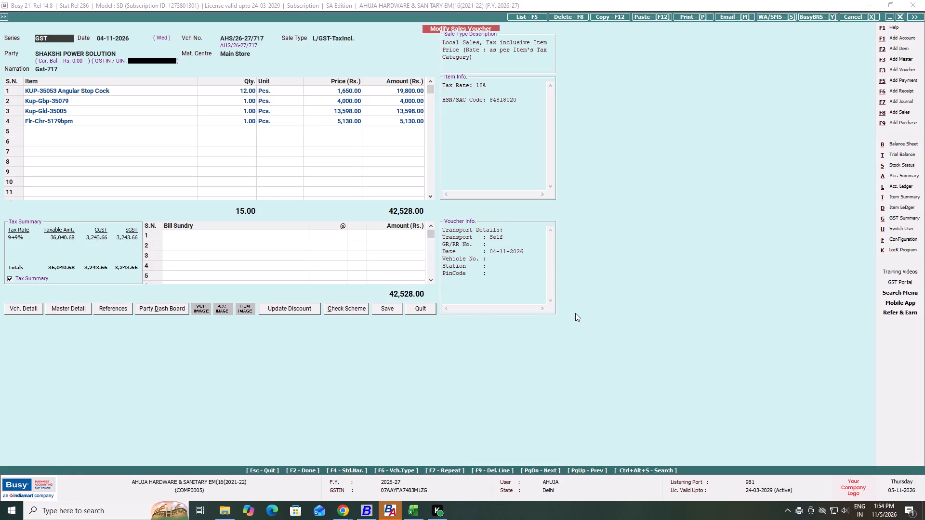
{"action": "key", "text": "Escape"}
Open SHAKSHI POWER SOLUTION's sales voucher AHS/26-27/720 dated 05-11-2026 from the list.
{"action": "key", "text": "Down"}
{"action": "key", "text": "Down"}
{"action": "key", "text": "Down"}
{"action": "key", "text": "Down"}
{"action": "key", "text": "Down"}
{"action": "key", "text": "Down"}
{"action": "key", "text": "Down"}
{"action": "key", "text": "Down"}
{"action": "key", "text": "Down"}
{"action": "key", "text": "Down"}
{"action": "key", "text": "Down"}
{"action": "key", "text": "Down"}
{"action": "key", "text": "Down"}
{"action": "key", "text": "Down"}
{"action": "key", "text": "Down"}
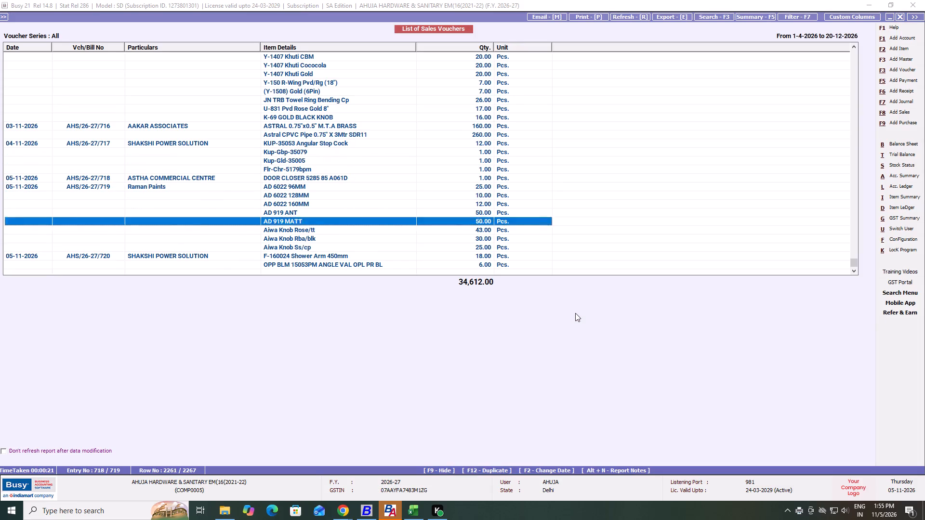
{"action": "key", "text": "Up"}
{"action": "key", "text": "Return"}
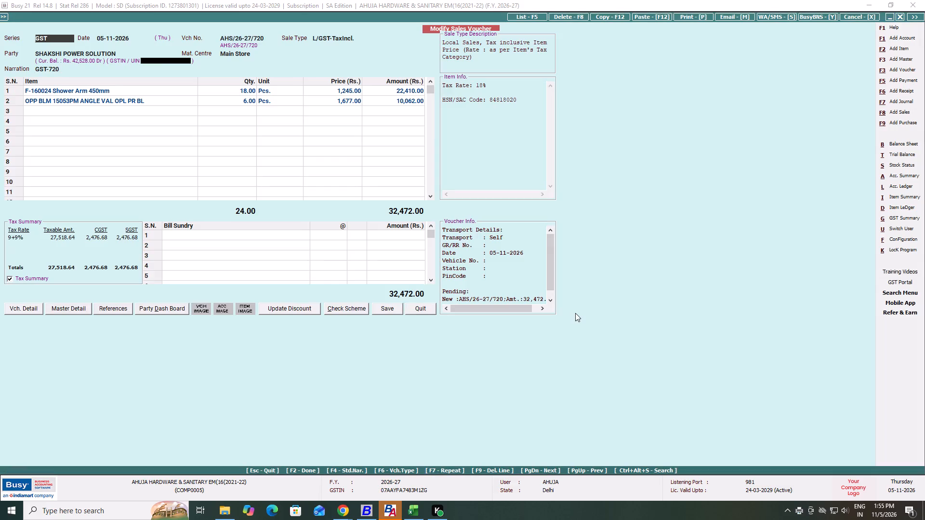
Print one copy of this sales invoice in STANDARD format to a Desktop PDF named INVOICE NO. 720.
{"action": "key", "text": "ctrl+p"}
{"action": "key", "text": "Return"}
{"action": "key", "text": "Return"}
{"action": "key", "text": "Tab"}
{"action": "key", "text": "1"}
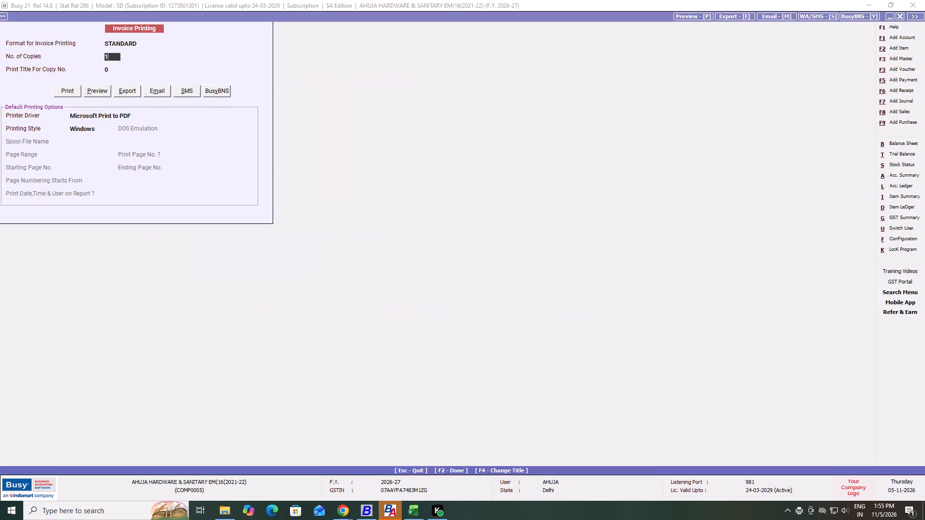
{"action": "key", "text": "Return"}
{"action": "key", "text": "Tab"}
{"action": "key", "text": "Return"}
{"action": "key", "text": "Tab"}
{"action": "key", "text": "Return"}
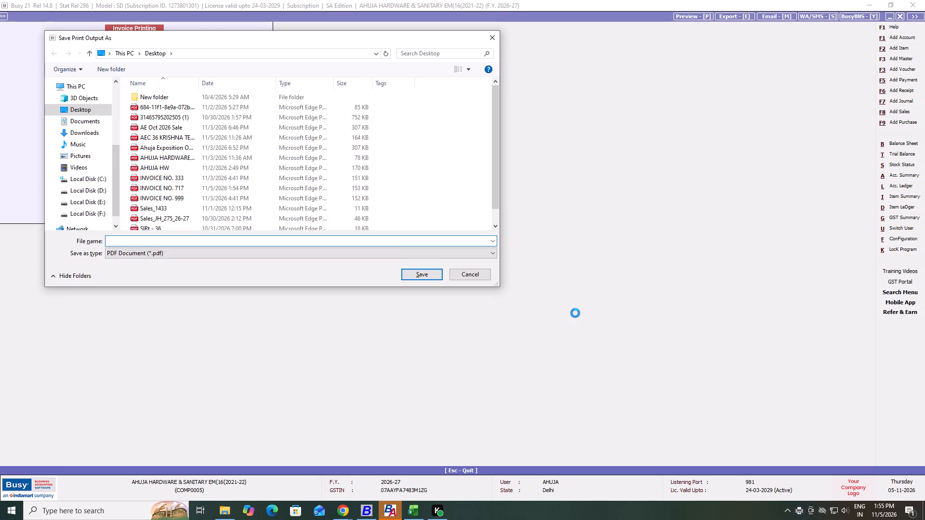
{"action": "type", "text": "INVOICE NO.,"}
{"action": "key", "text": "space"}
{"action": "key", "text": "BackSpace"}
{"action": "key", "text": "BackSpace"}
{"action": "key", "text": "space"}
{"action": "type", "text": "720"}
{"action": "key", "text": "Return"}
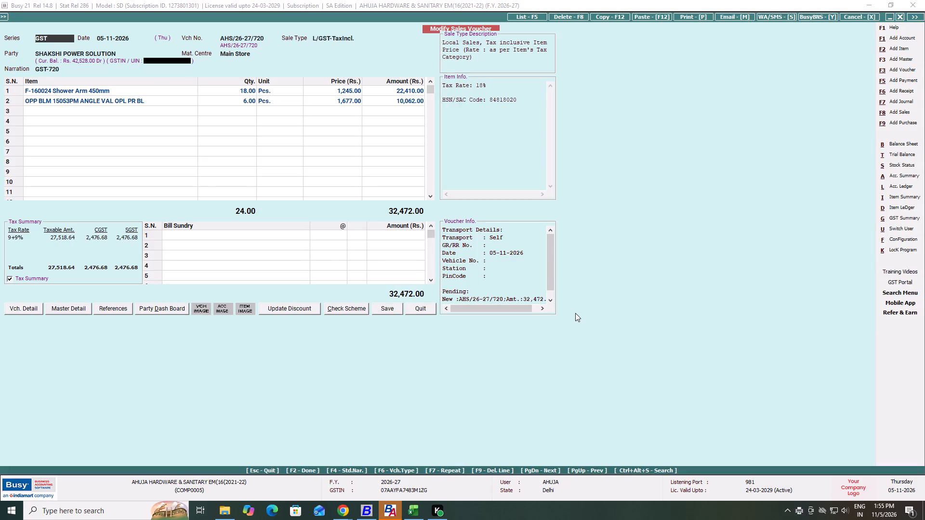
Switch to File Explorer and open the INVOICE NO. 717 PDF from the Desktop folder.
{"action": "key", "text": "alt+Tab"}
{"action": "key", "text": "alt+Tab"}
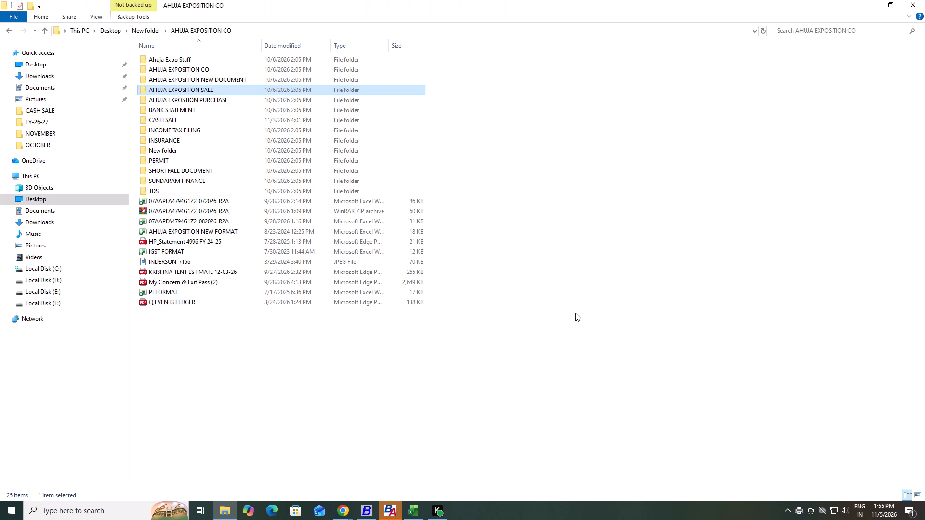
{"action": "left_click", "coordinate": [115, 30]}
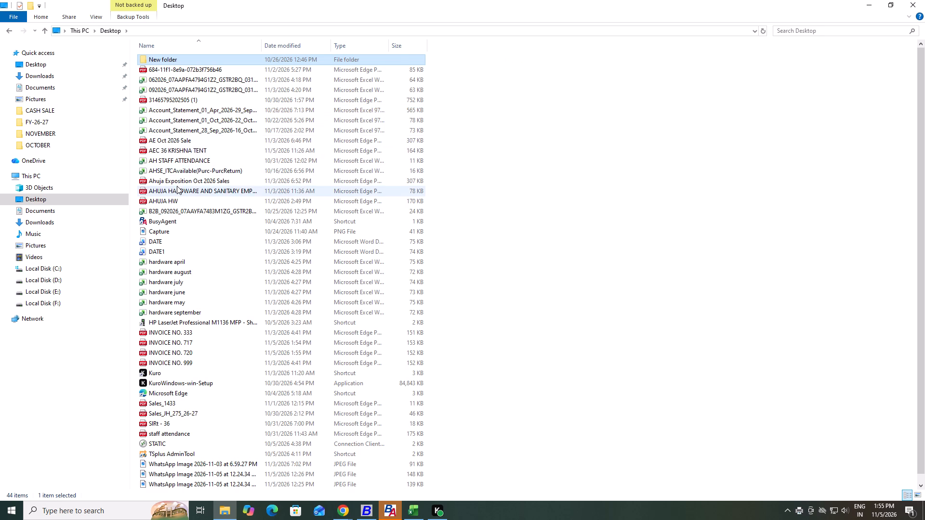
{"action": "scroll", "coordinate": [177, 186], "scroll_direction": "down", "scroll_amount": 4}
{"action": "double_click", "coordinate": [182, 330]}
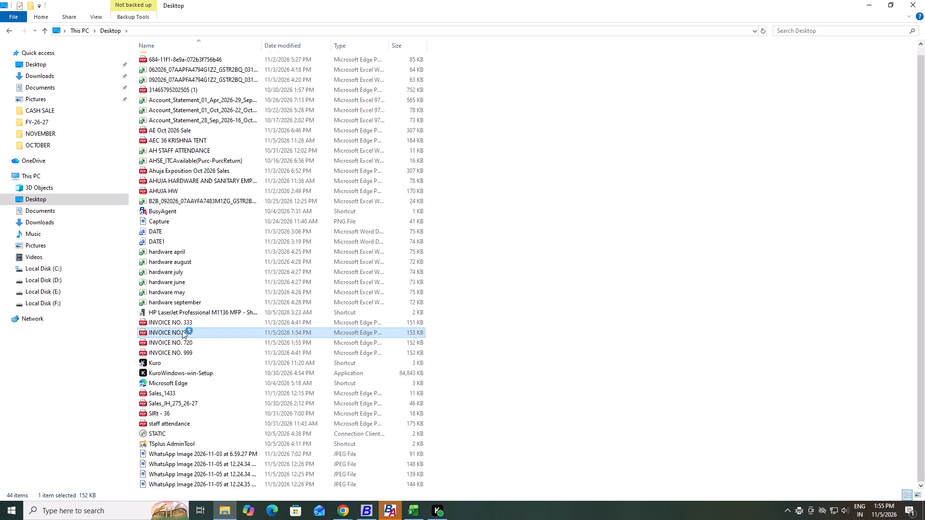
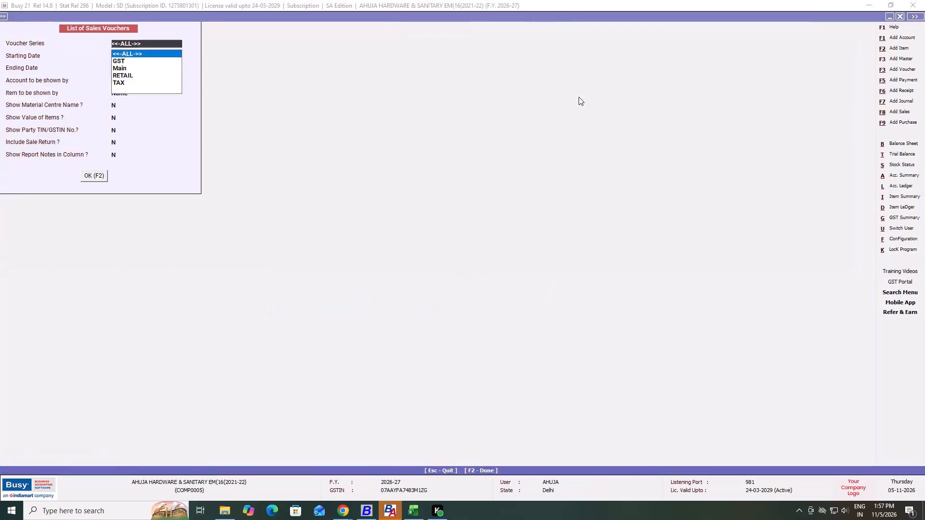
Leave the List of Sales Vouchers report options and return to the main menu.
{"action": "key", "text": "Escape"}
{"action": "key", "text": "Escape"}
{"action": "key", "text": "Escape"}
{"action": "key", "text": "Escape"}
{"action": "key", "text": "Escape"}
Open the account-wise Account Ledger report for one account.
{"action": "key", "text": "Right"}
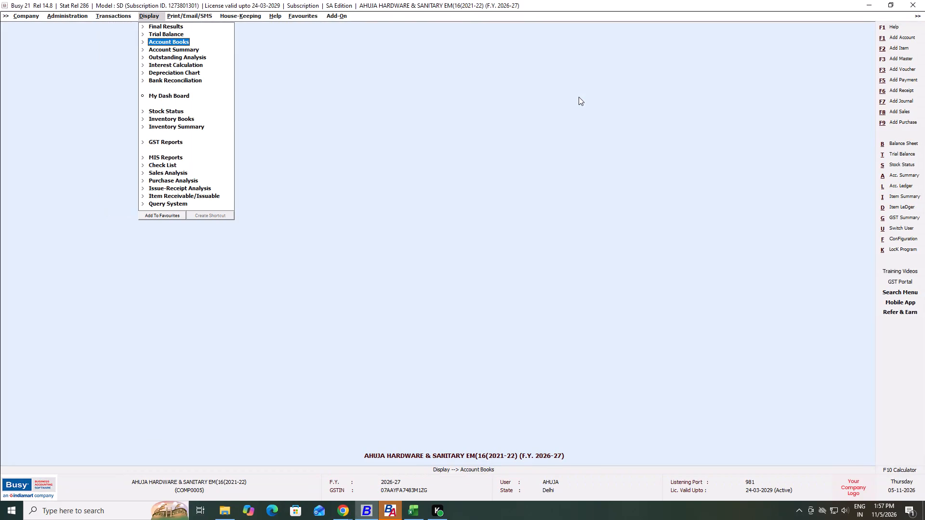
{"action": "key", "text": "Return"}
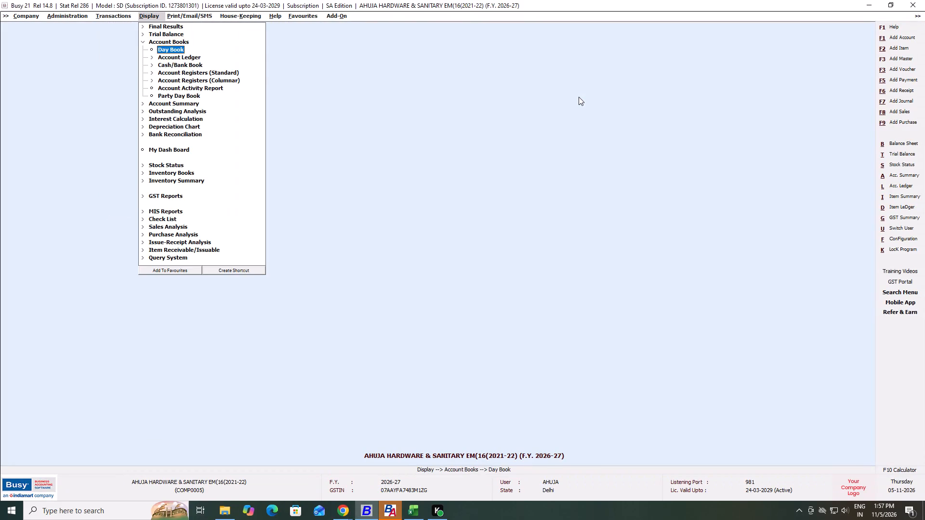
{"action": "key", "text": "Down"}
{"action": "key", "text": "Down"}
{"action": "key", "text": "Up"}
{"action": "key", "text": "Return"}
{"action": "key", "text": "Down"}
{"action": "key", "text": "Up"}
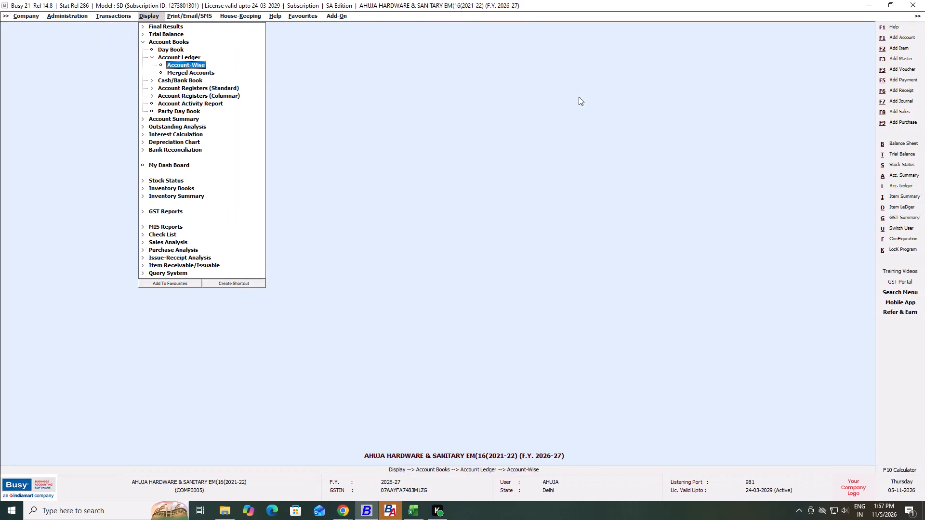
{"action": "key", "text": "Return"}
{"action": "key", "text": "Return"}
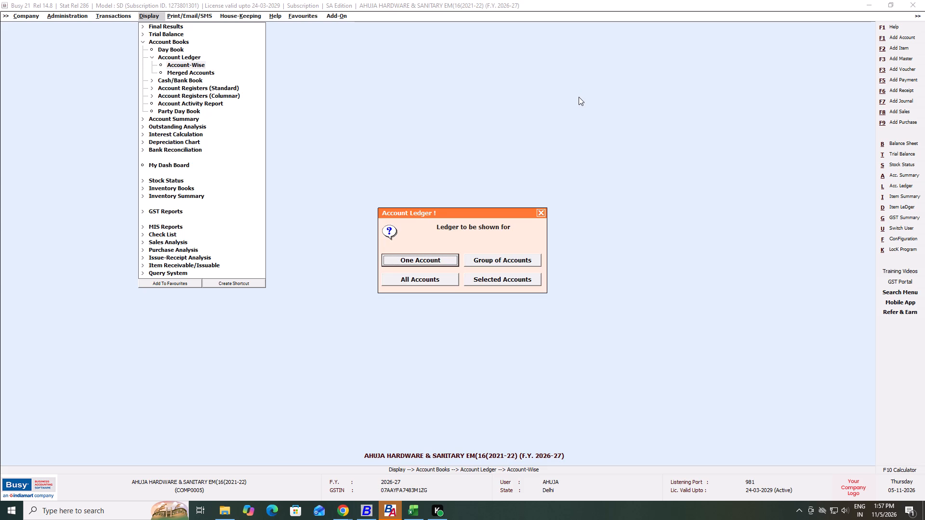
{"action": "key", "text": "Return"}
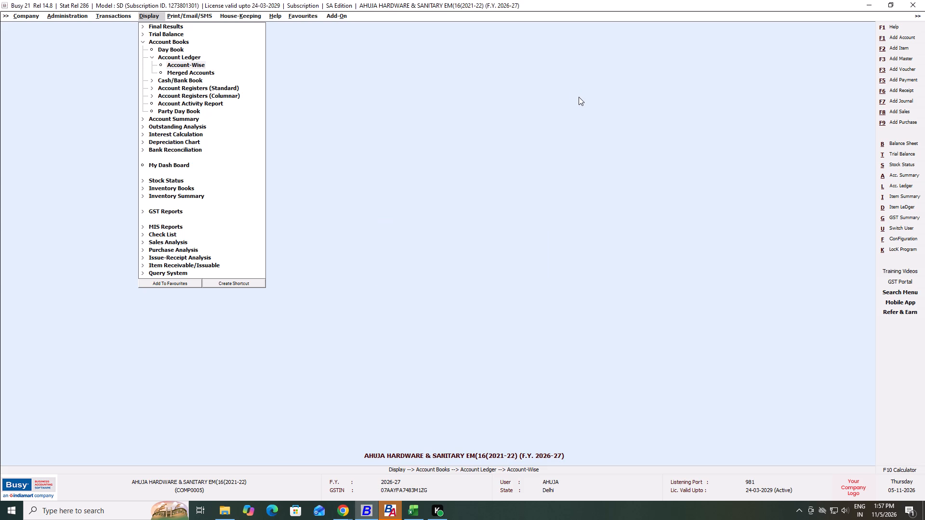
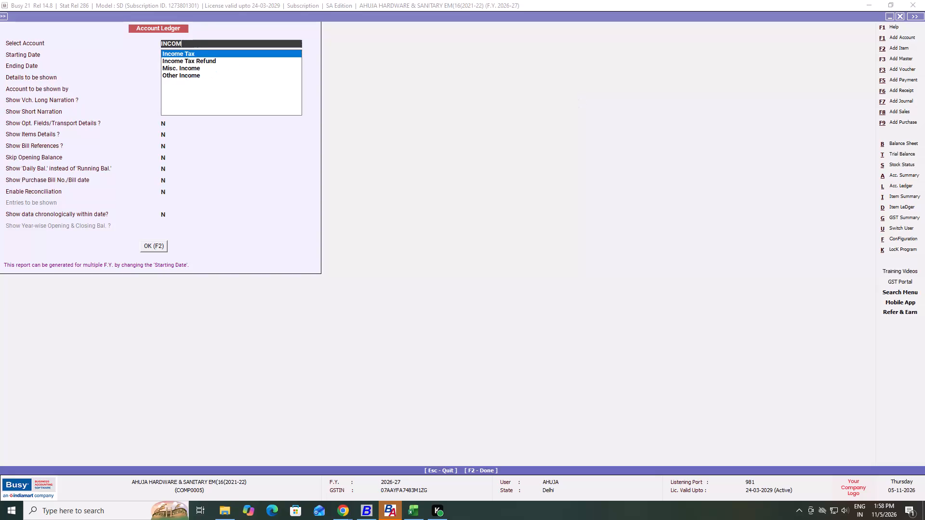
Generate the ledger for the Income Tax account and examine its income tax payment entries.
{"action": "key", "text": "Return"}
{"action": "key", "text": "Tab"}
{"action": "key", "text": "F2"}
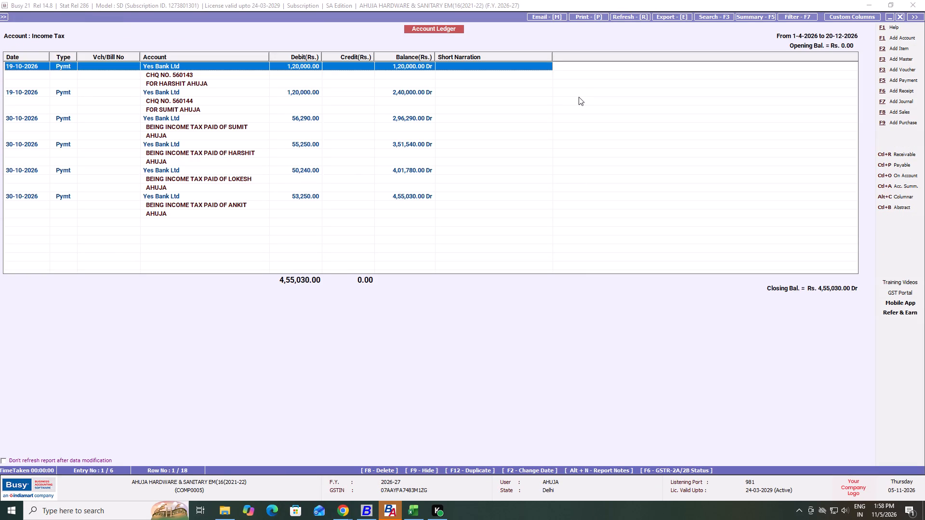
{"action": "key", "text": "End"}
{"action": "key", "text": "Up"}
{"action": "key", "text": "Up"}
{"action": "key", "text": "Up"}
{"action": "key", "text": "Up"}
{"action": "key", "text": "Up"}
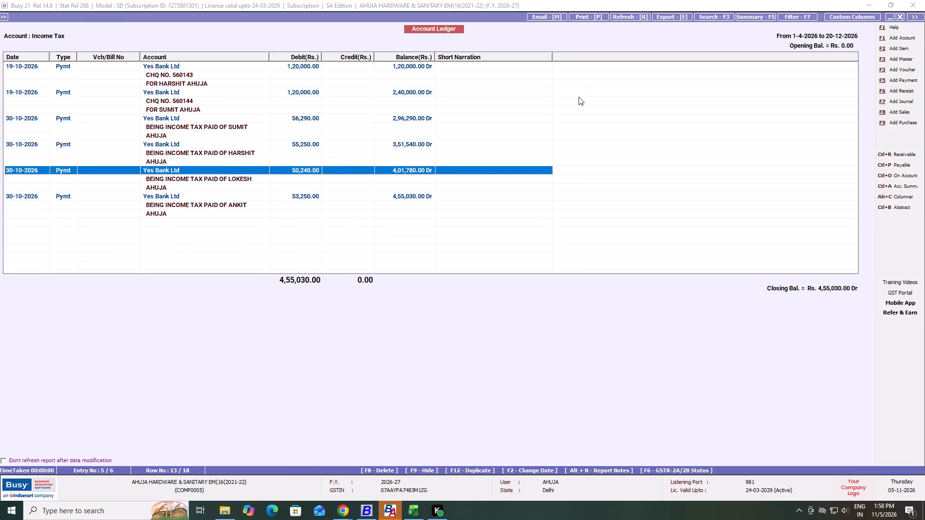